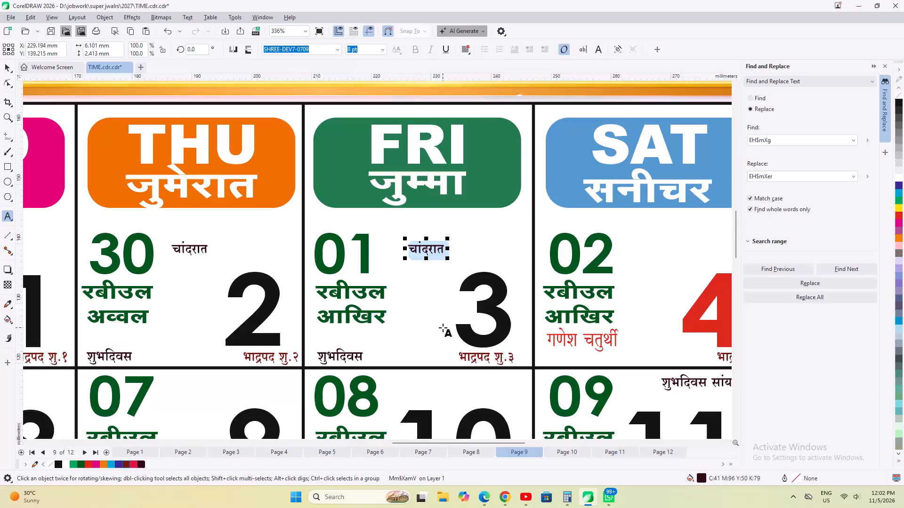
Replace the चांदरात label in the Friday 3 September cell with हरीतालीका तृतीया and shift it closer to the green 01.
type("gjh")
key("BackSpace")
key("BackSpace")
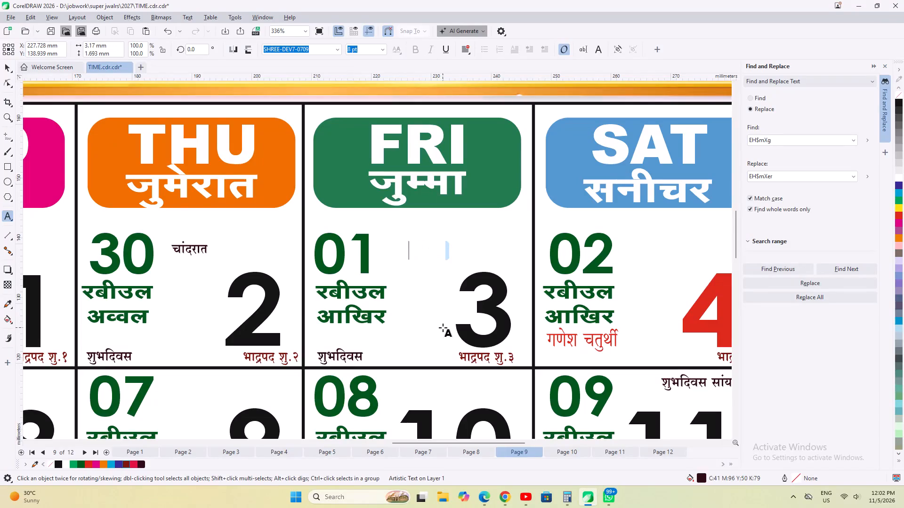
type("GJHRKYHEK")
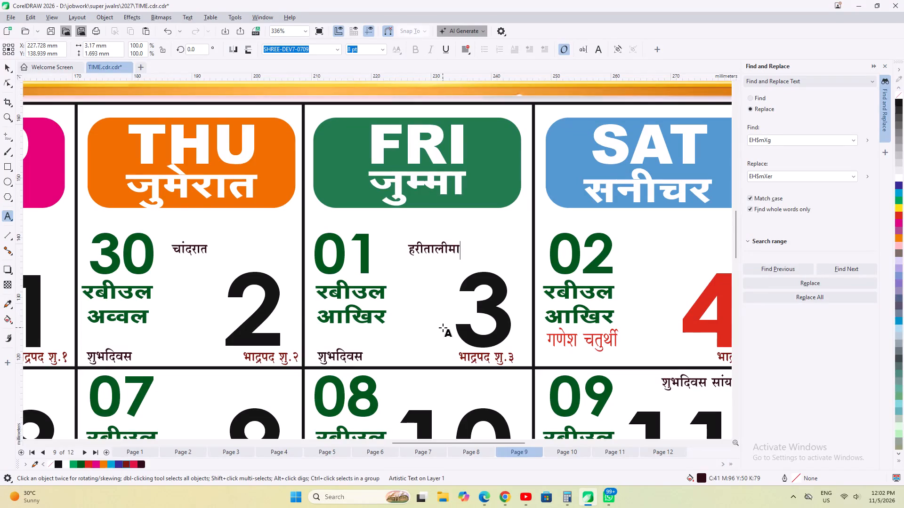
key("BackSpace")
key("BackSpace")
type("DK")
key("space")
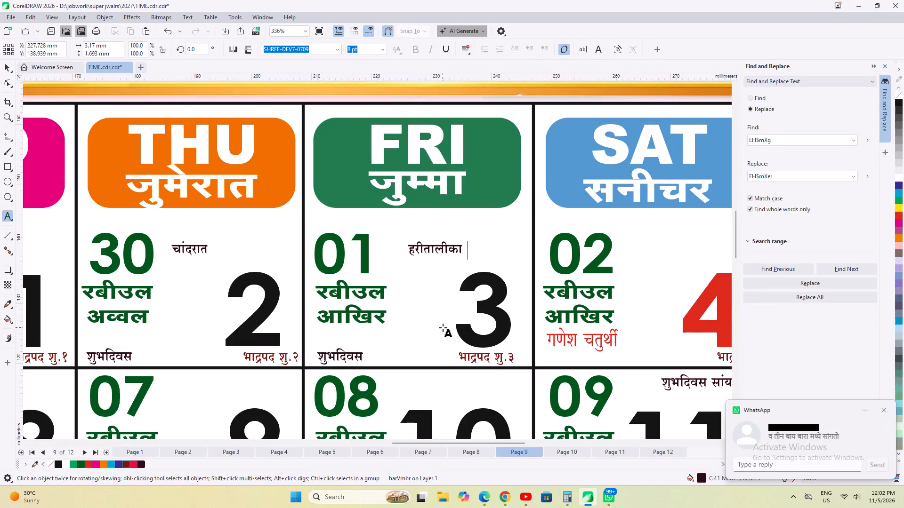
type("RZRHK")
key("BackSpace")
type(";K")
key("space")
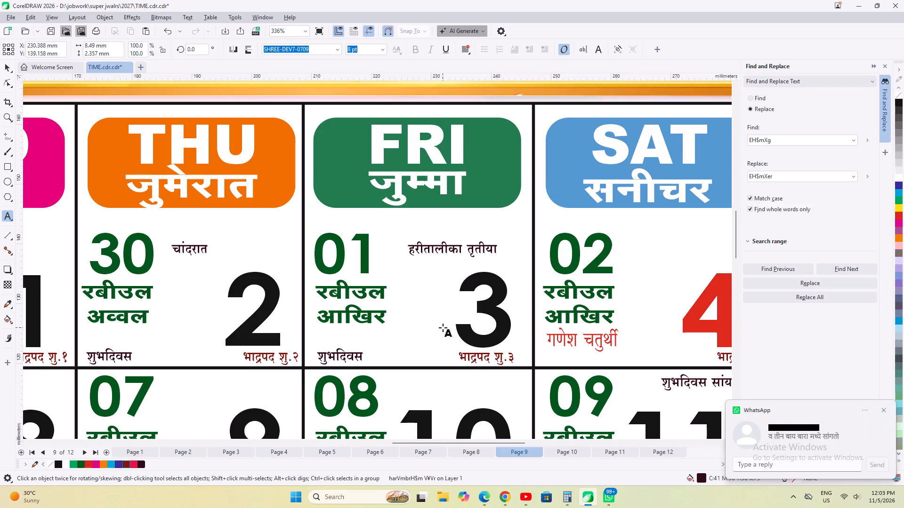
left_click(5, 67)
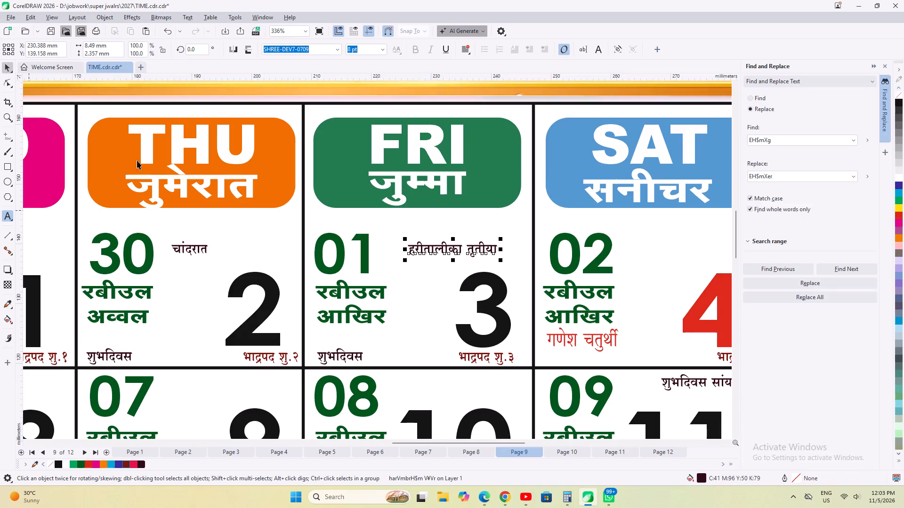
left_click_drag(444, 243, 425, 244, "ctrl")
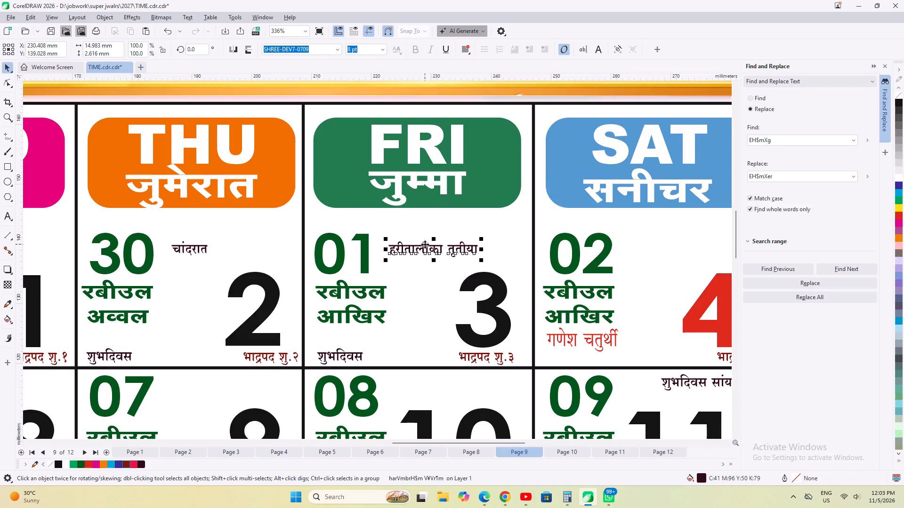
Delete the small शुभदिवस label beneath the green 19 in the 21 September cell.
scroll(268, 155, "down", 13)
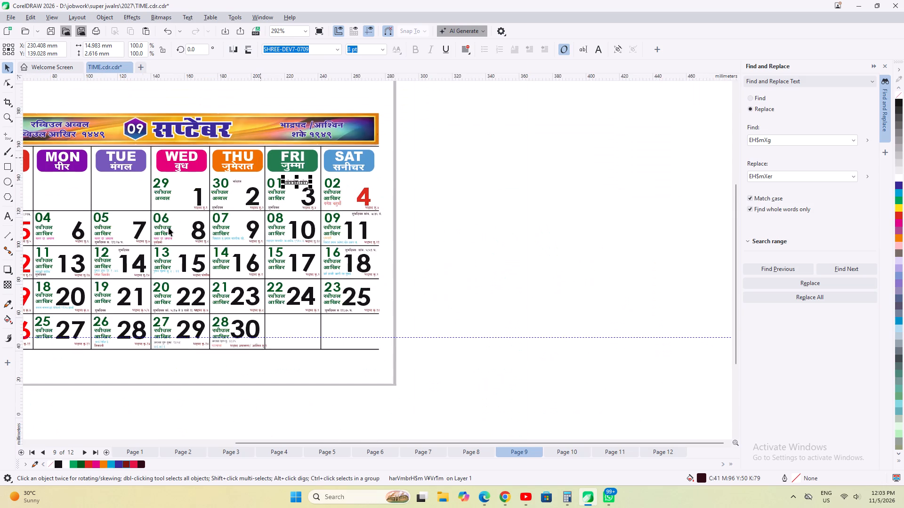
scroll(169, 227, "up", 7)
left_click(117, 267, "ctrl")
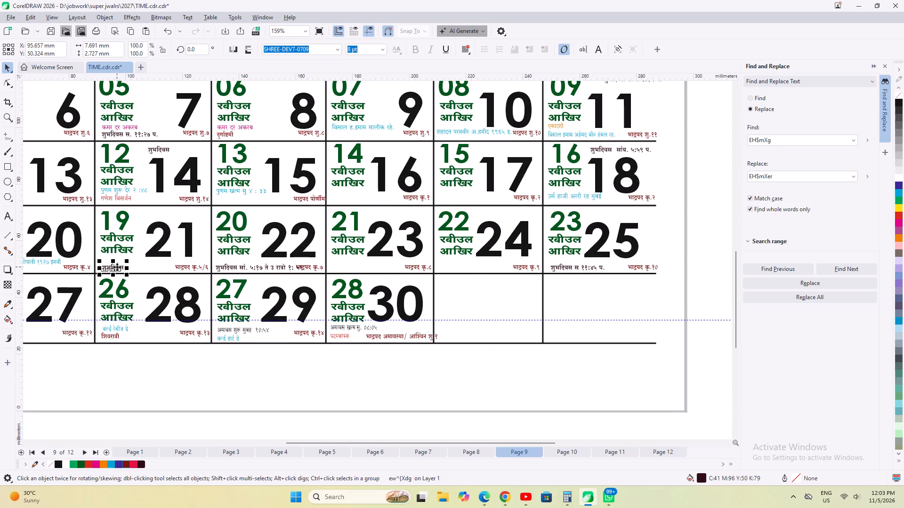
key("Delete")
Save the TIME calendar document.
scroll(113, 268, "down", 2)
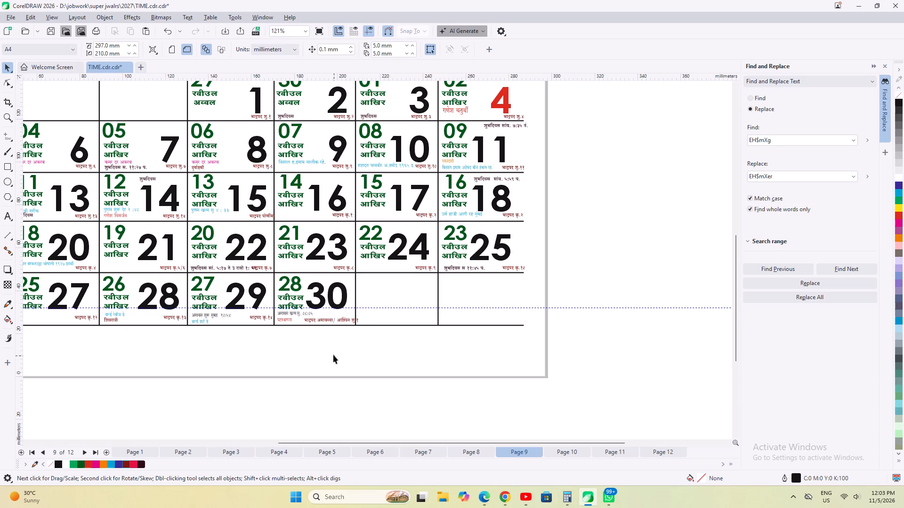
scroll(332, 350, "down", 3)
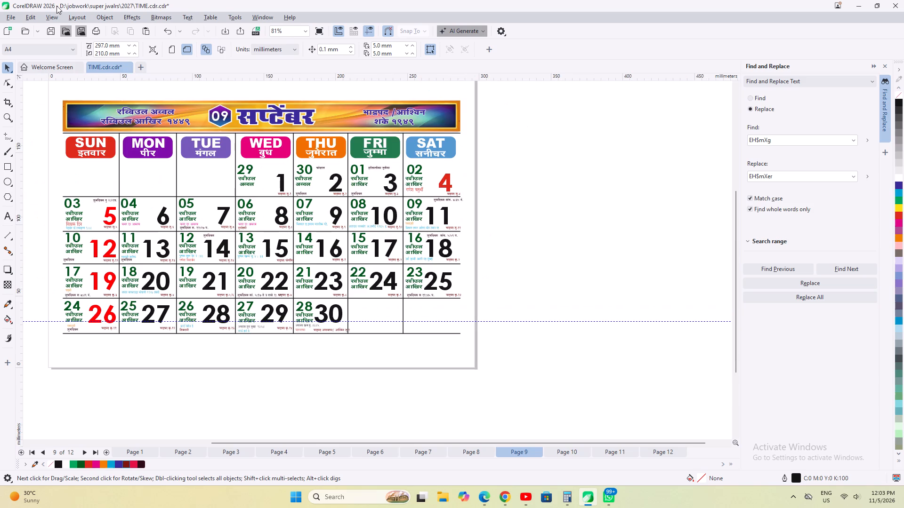
left_click(49, 30)
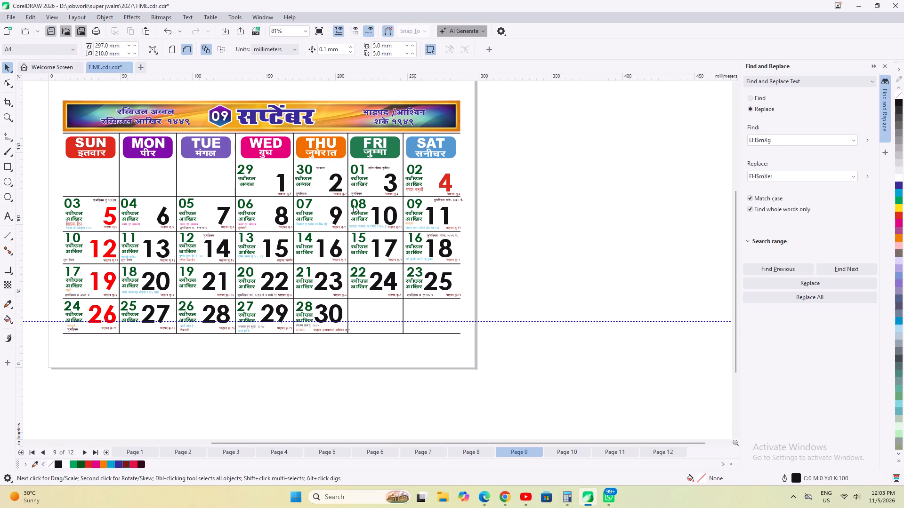
left_click(581, 246)
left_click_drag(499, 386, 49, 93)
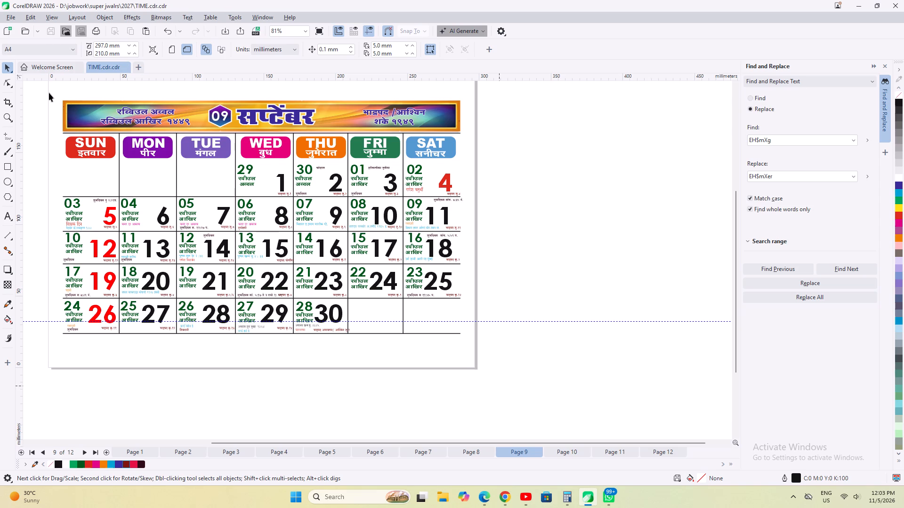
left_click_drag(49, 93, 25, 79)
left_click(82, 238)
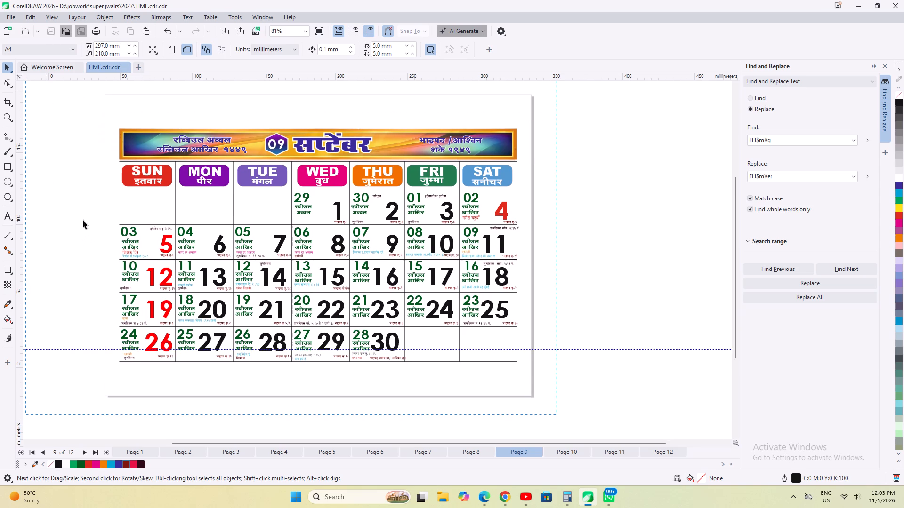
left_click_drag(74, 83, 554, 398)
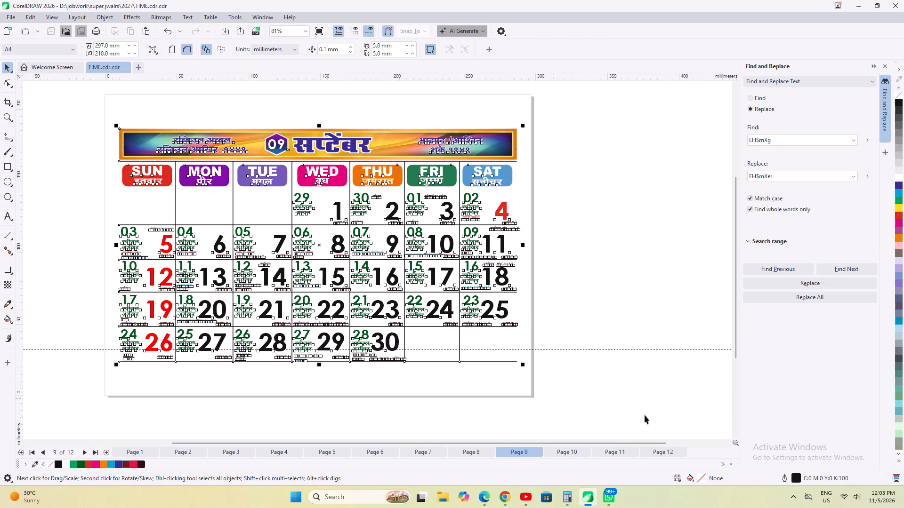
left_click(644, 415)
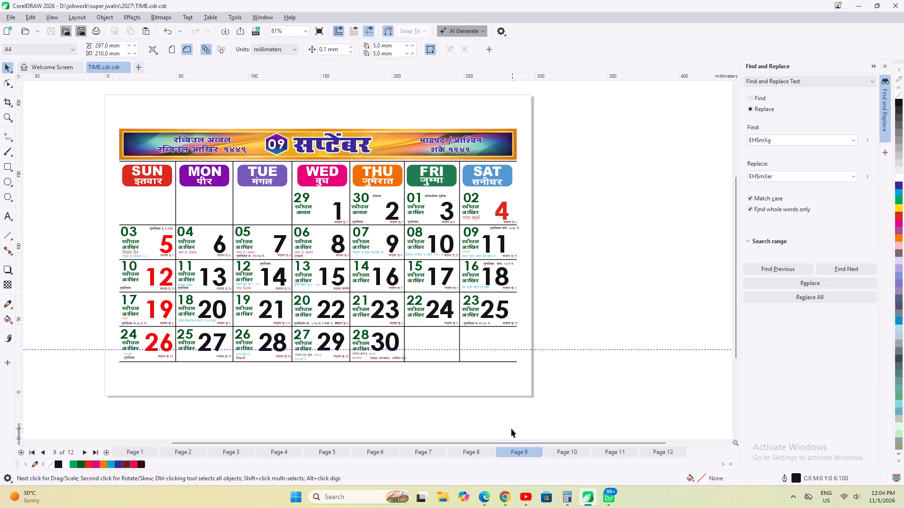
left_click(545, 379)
Go to Page 1 with the January calendar and view the whole page.
left_click(139, 448)
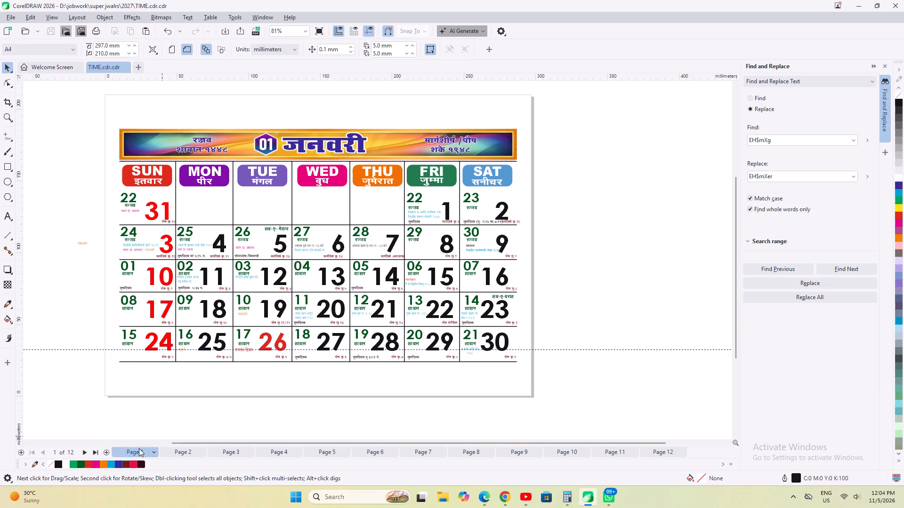
scroll(320, 407, "down", 3)
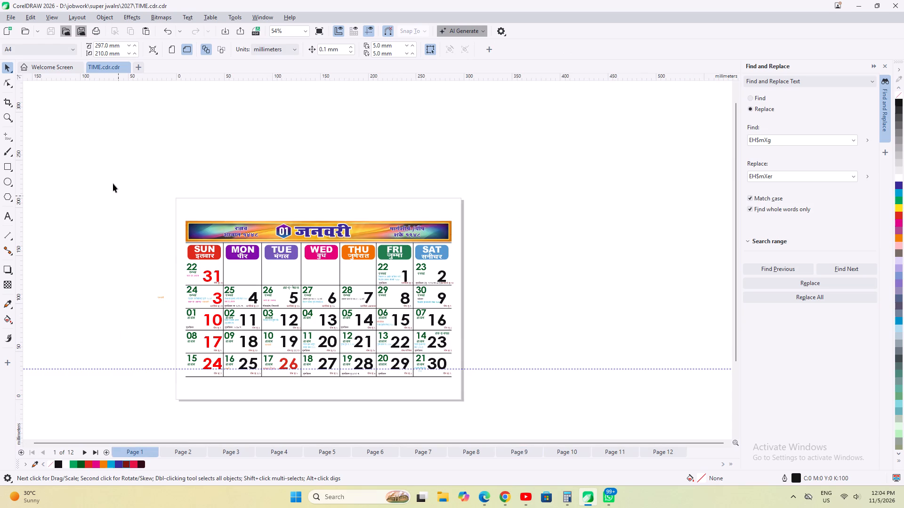
left_click(97, 148)
Open the Untitled-1 drawing from the super jwalrs 2027 folder.
left_click(23, 29)
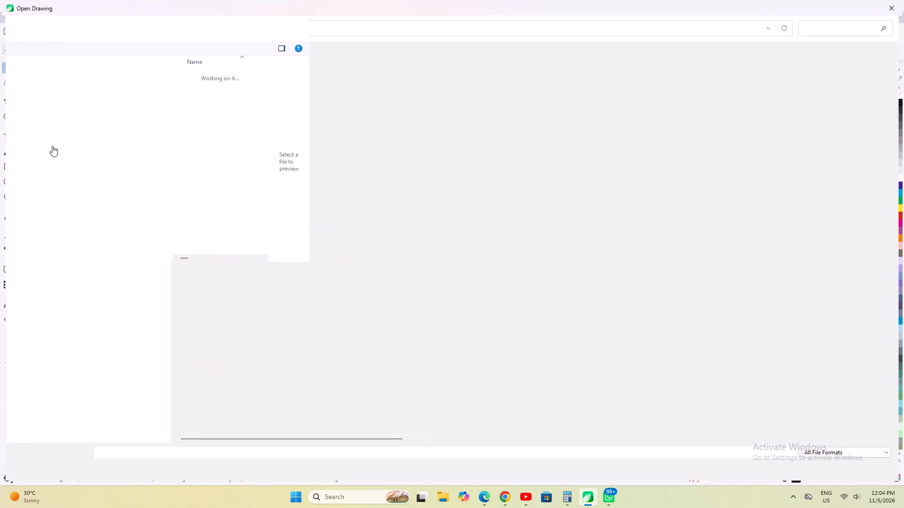
left_click(190, 127)
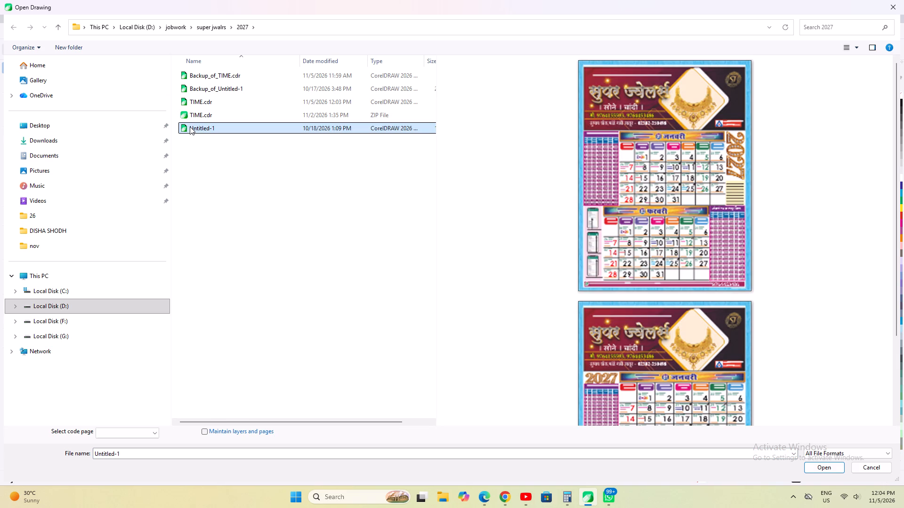
key("Up")
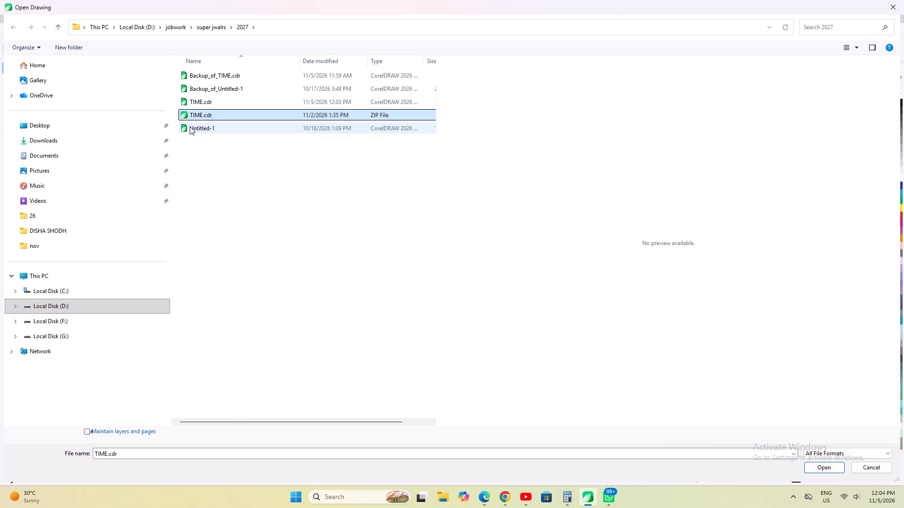
key("Down")
key("Up")
key("Up")
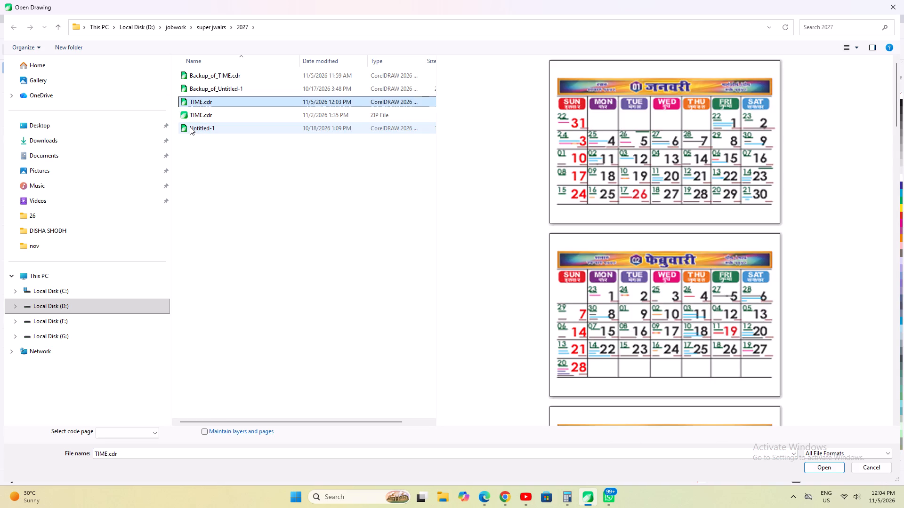
key("Up")
key("Up")
key("Down")
key("Down")
key("Down")
key("Down")
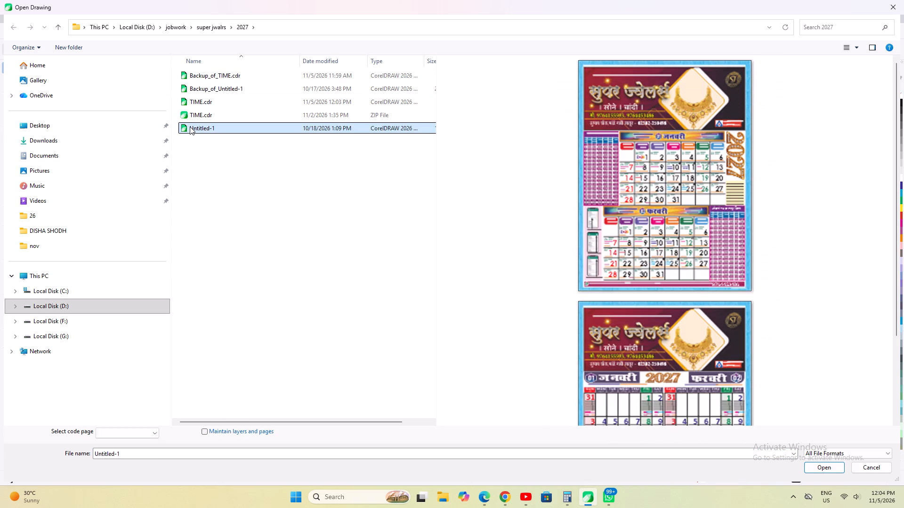
key("Return")
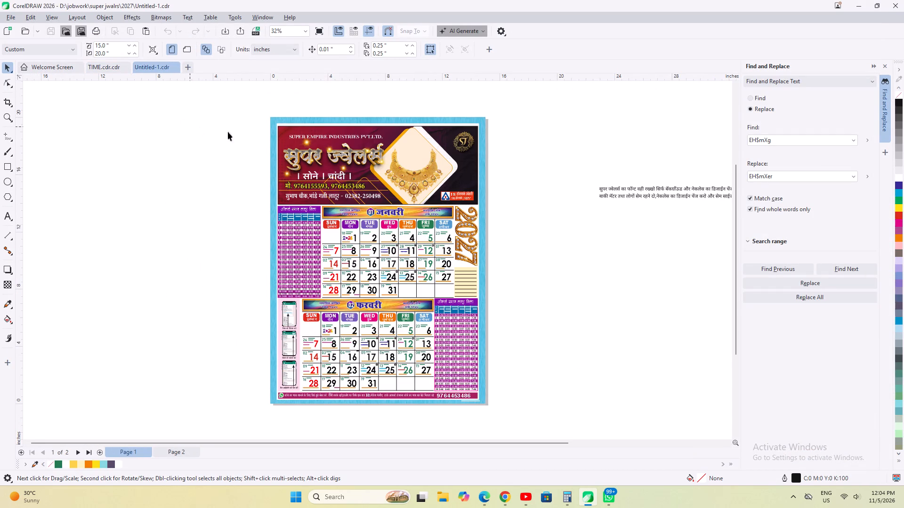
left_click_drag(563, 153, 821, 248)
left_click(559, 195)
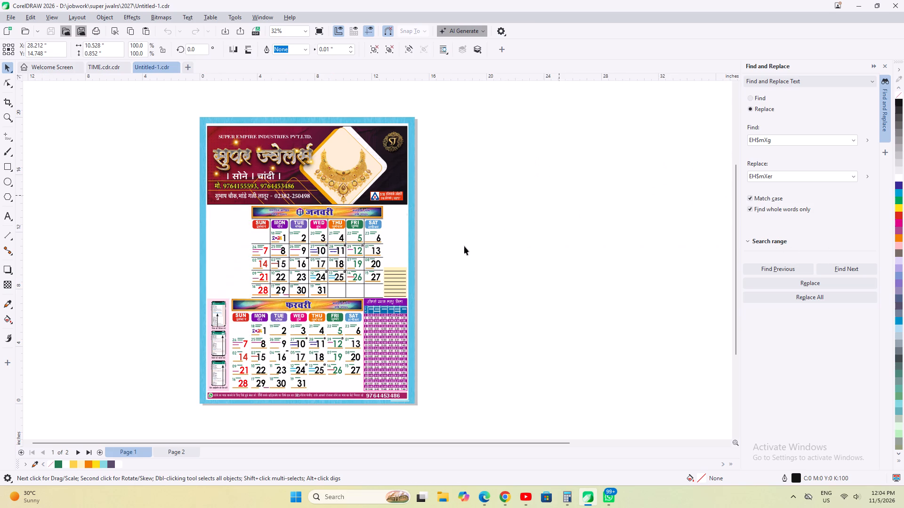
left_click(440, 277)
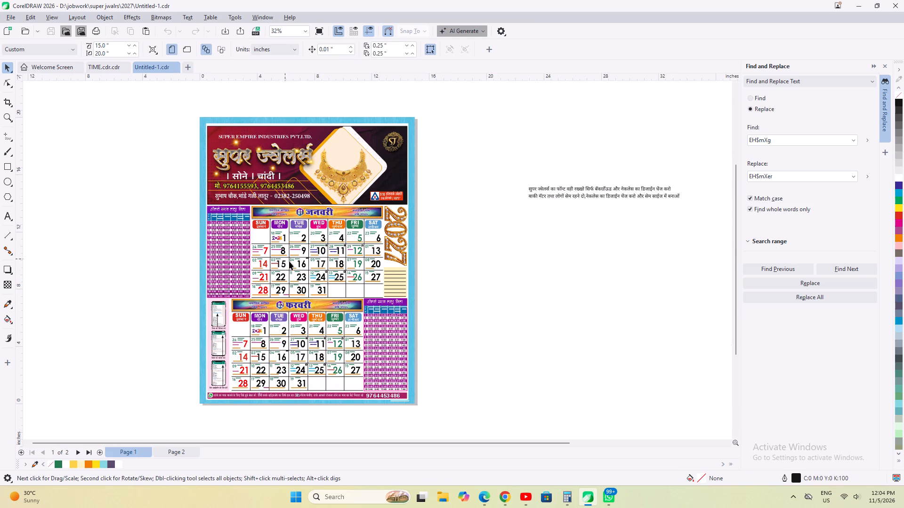
Delete Page 2 from the Untitled-1 drawing.
scroll(362, 235, "up", 1)
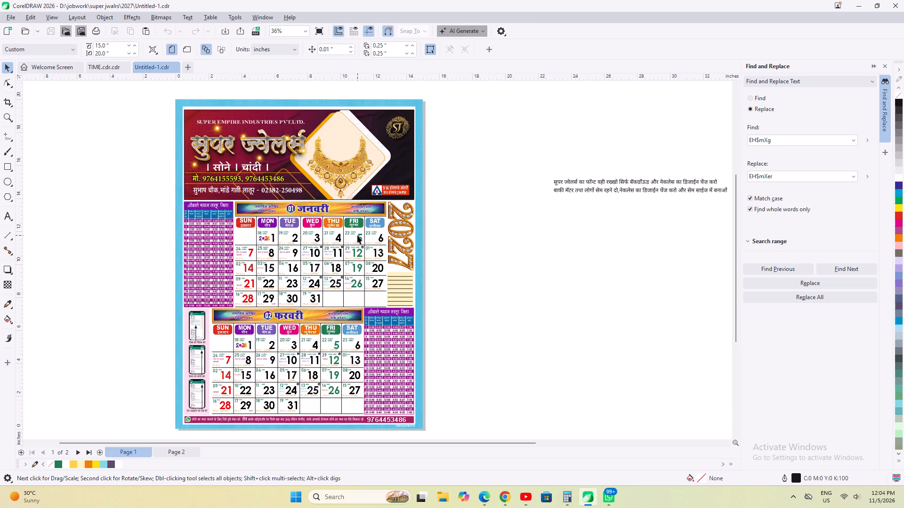
left_click(176, 452)
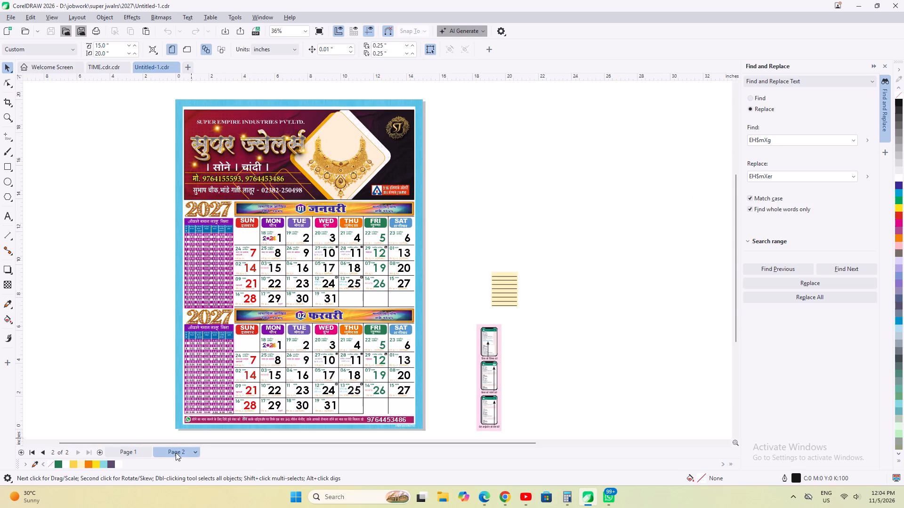
right_click(176, 452)
left_click(191, 435)
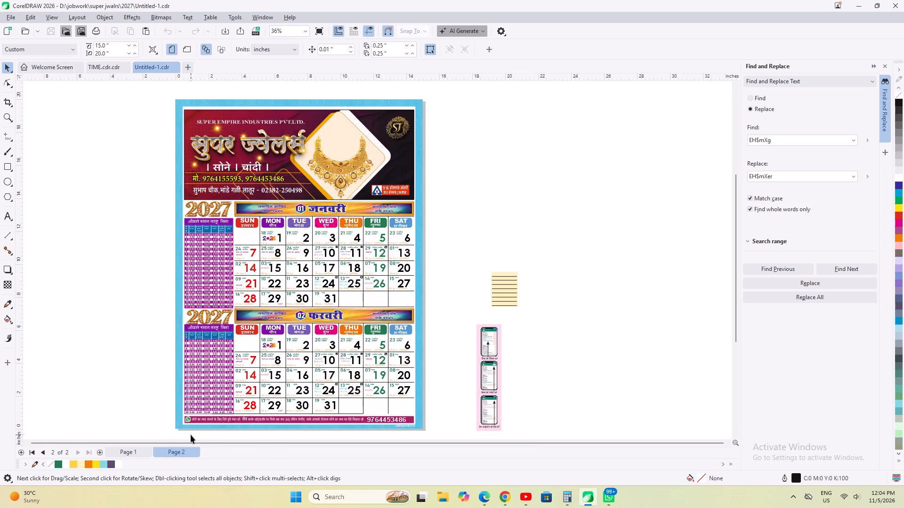
Move the vertical 2027 artwork and the ruled note box beneath it about 6 inches sideways, off the page.
scroll(382, 238, "up", 2)
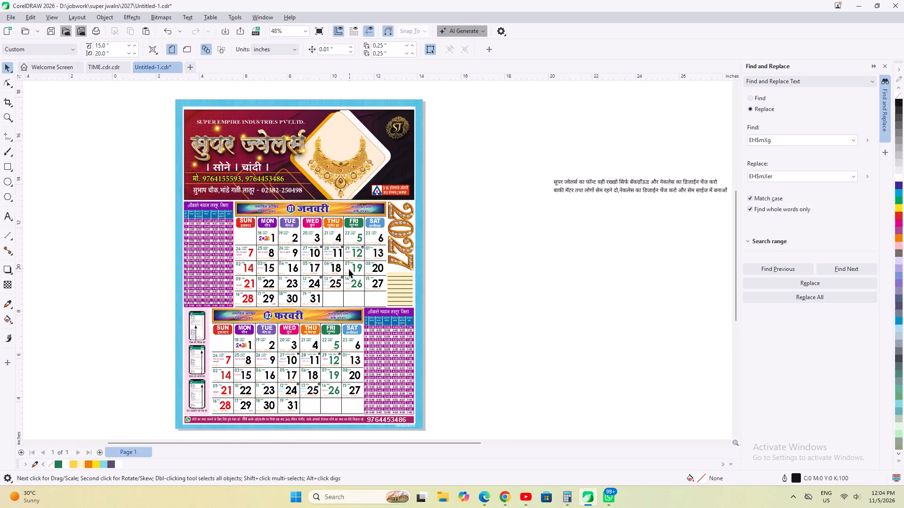
left_click_drag(487, 177, 389, 330)
left_click(411, 249, "shift")
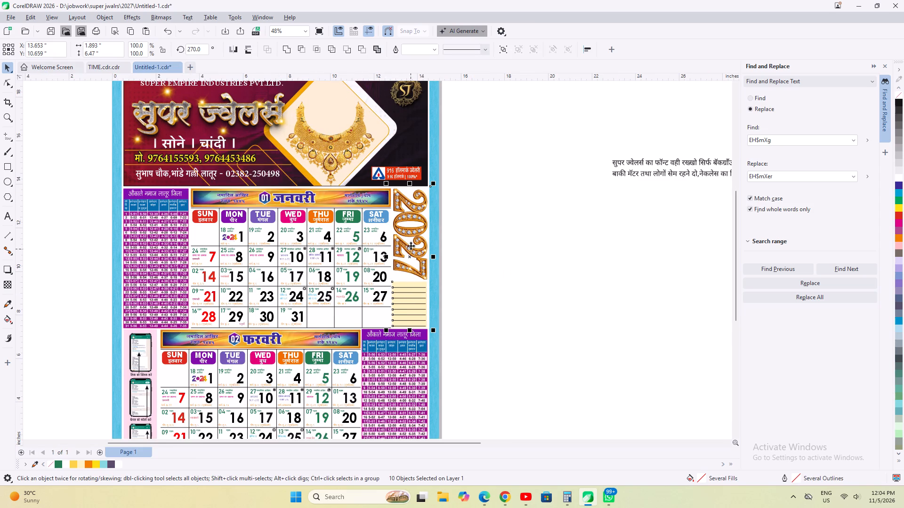
left_click_drag(410, 237, 540, 227)
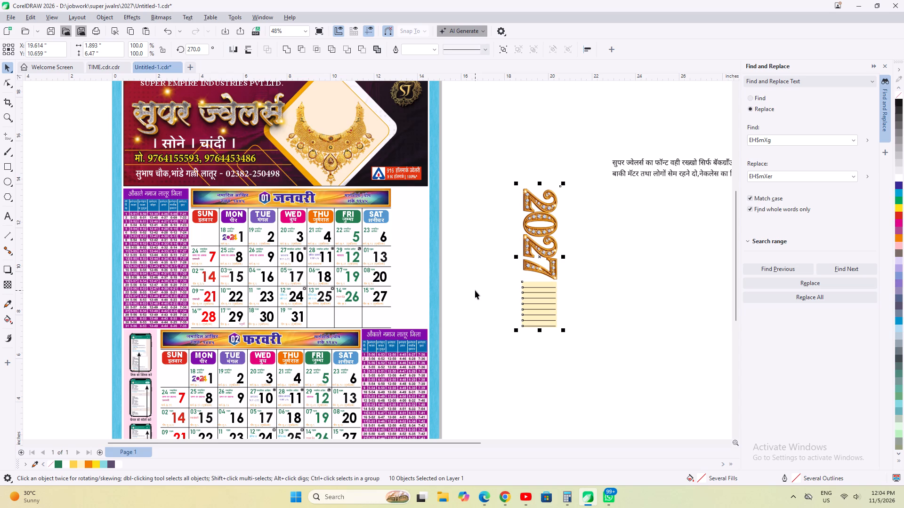
left_click(466, 207)
Delete the old January calendar grid with its header banner from the wall calendar, keeping the prayer-times table beside it.
left_click_drag(455, 181, 290, 274)
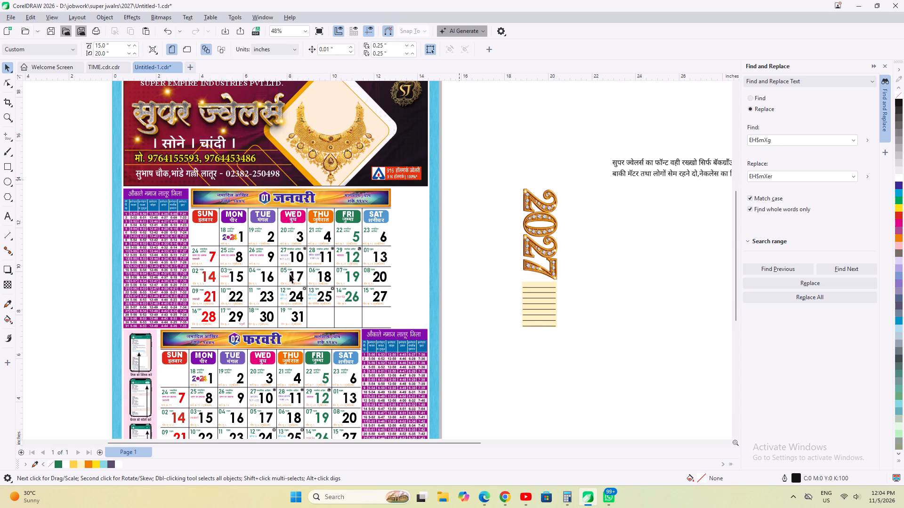
left_click_drag(290, 274, 186, 335)
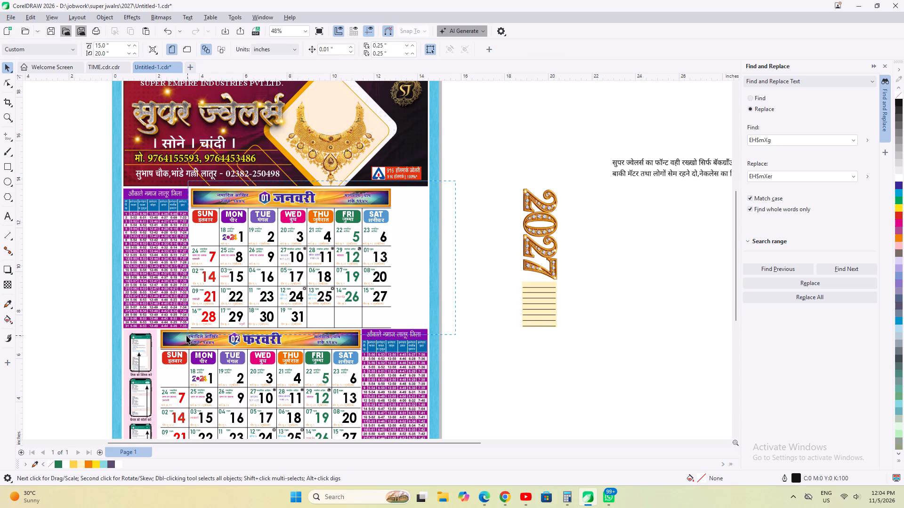
left_click_drag(186, 335, 183, 336)
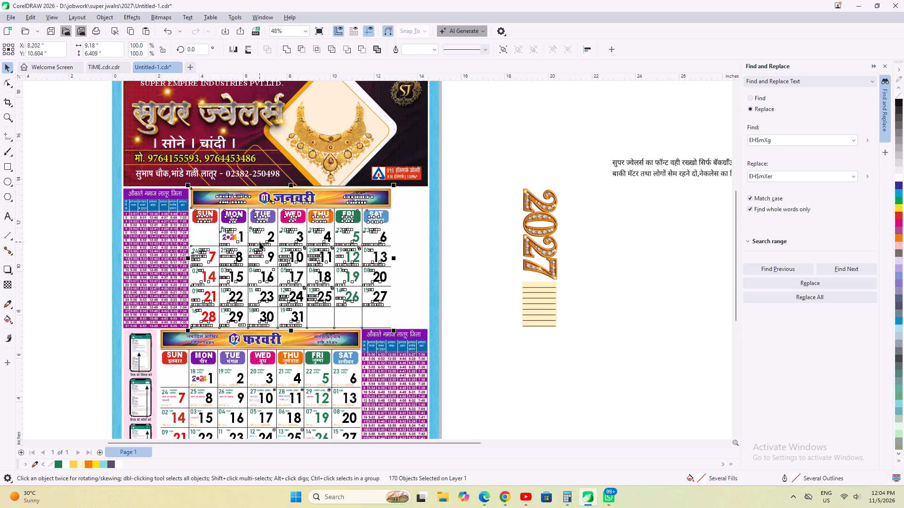
key("Delete")
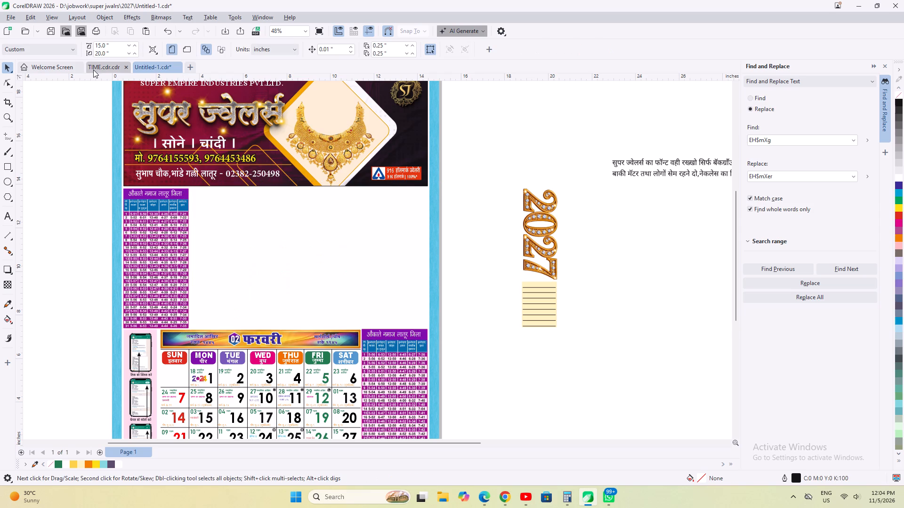
Switch to the TIME.cdr drawing and delete the small stray orange object lying outside the January page.
left_click(94, 69)
left_click_drag(93, 167, 135, 207)
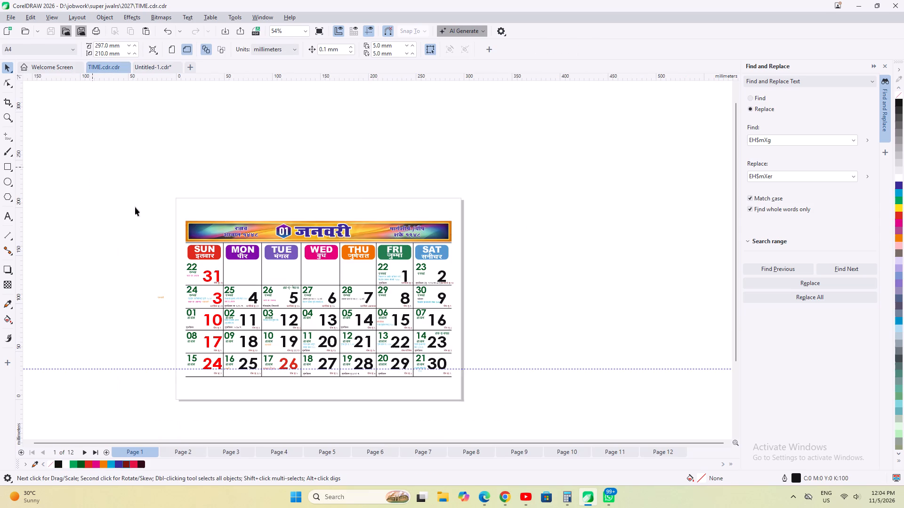
left_click_drag(135, 207, 508, 424)
left_click(501, 399)
left_click_drag(121, 258, 178, 342)
left_click_drag(178, 342, 168, 353)
key("Delete")
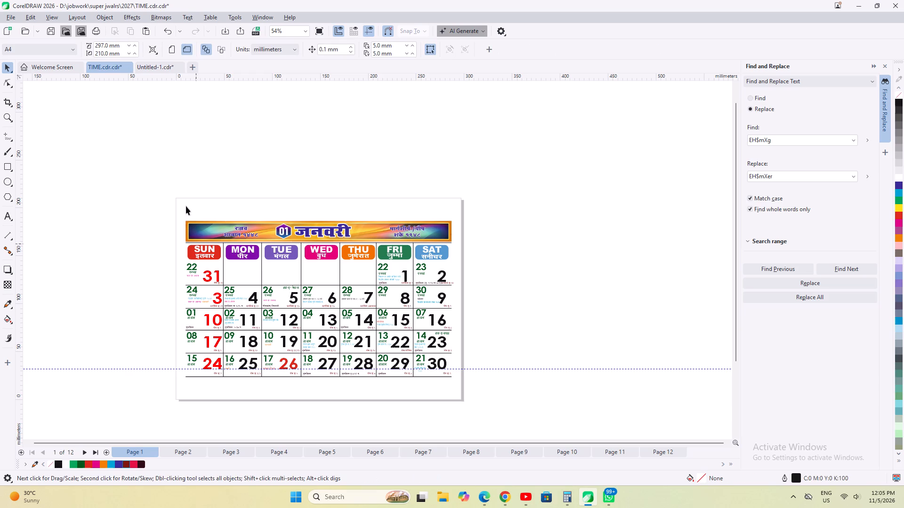
Group all objects of the January calendar on Page 1 and copy the group.
left_click_drag(95, 144, 530, 426)
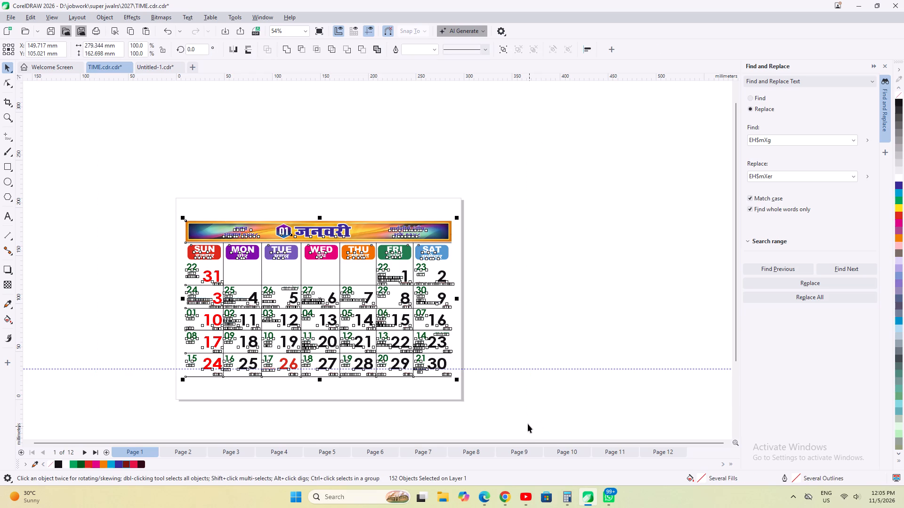
left_click(518, 386)
left_click_drag(512, 418, 117, 127)
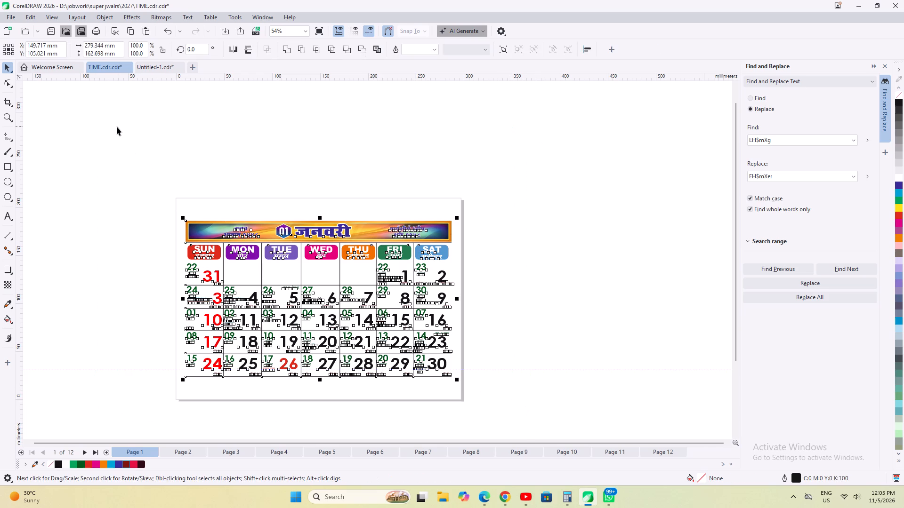
key("ctrl+g")
key("ctrl+c")
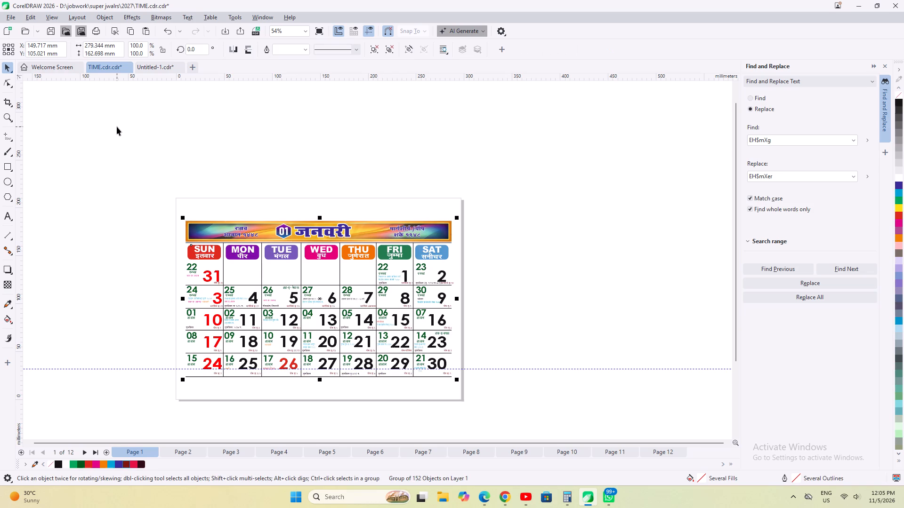
left_click(315, 168)
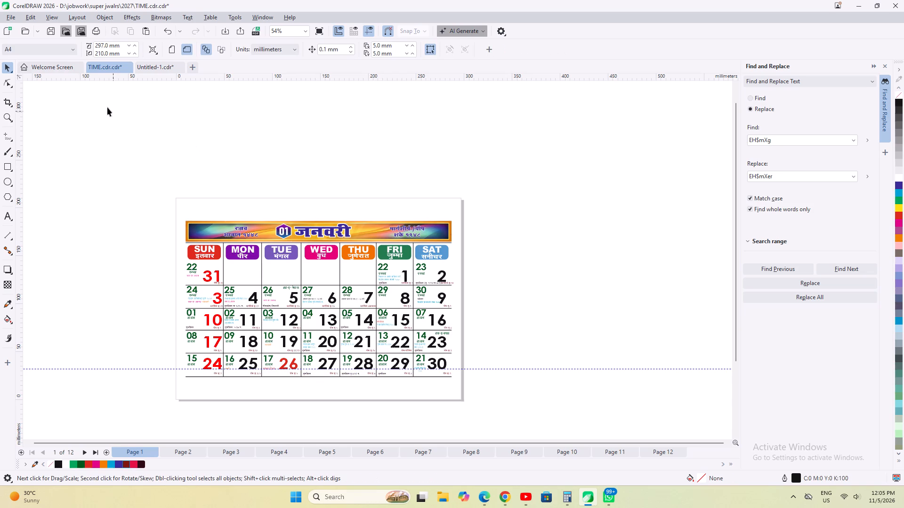
Paste the January group into the Untitled-1 drawing and place it in the empty space beside the upper prayer-times table.
left_click(148, 70)
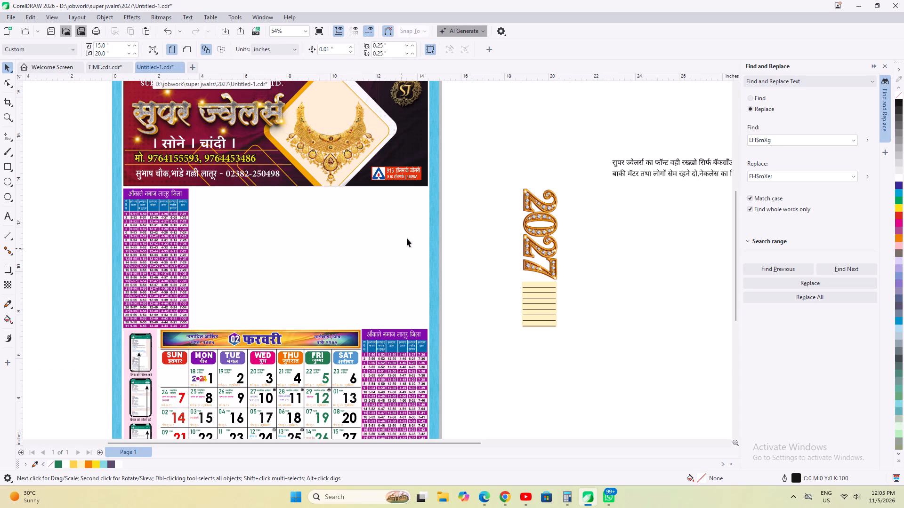
right_click(490, 142)
left_click(504, 213)
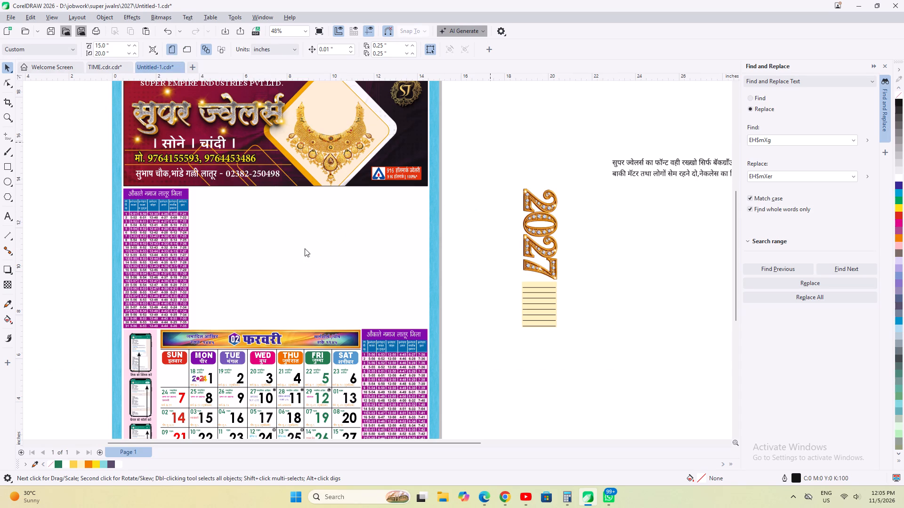
left_click_drag(199, 214, 235, 201)
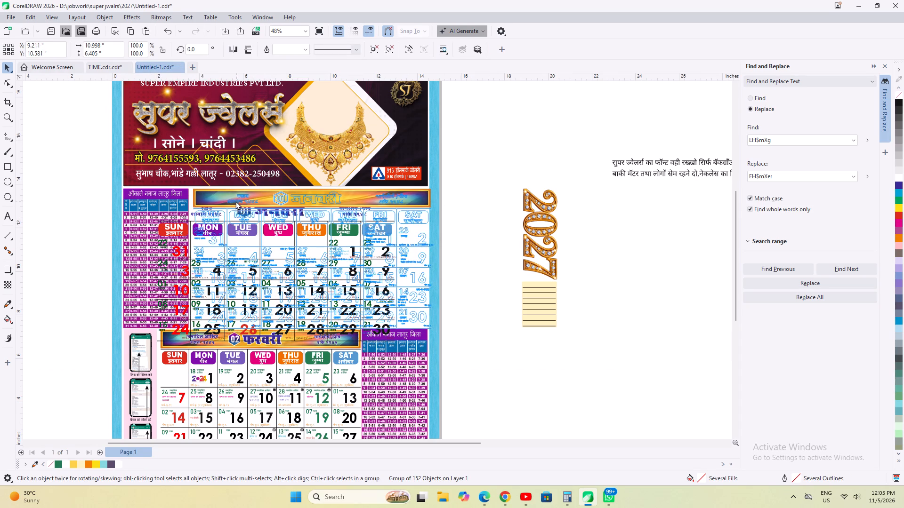
left_click_drag(235, 201, 234, 201)
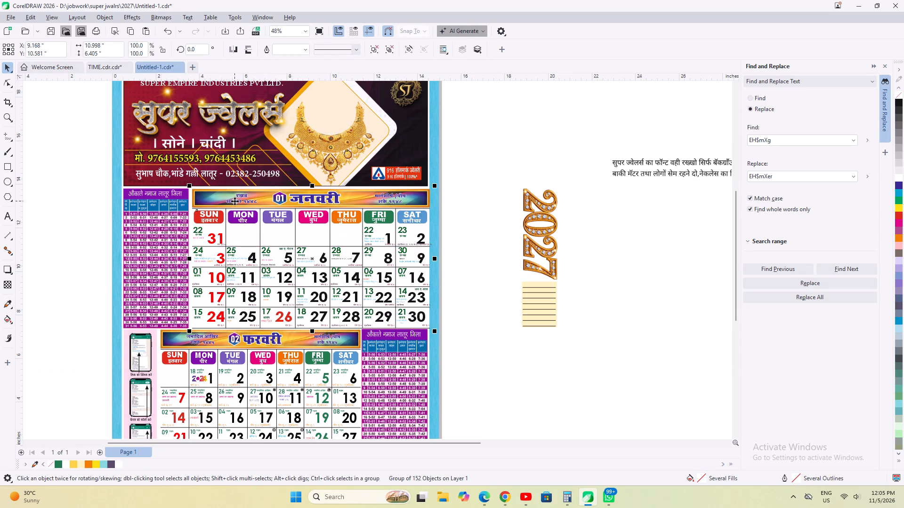
Move the January calendar group about 15.5 inches sideways, off the left side of the page.
scroll(245, 323, "up", 2)
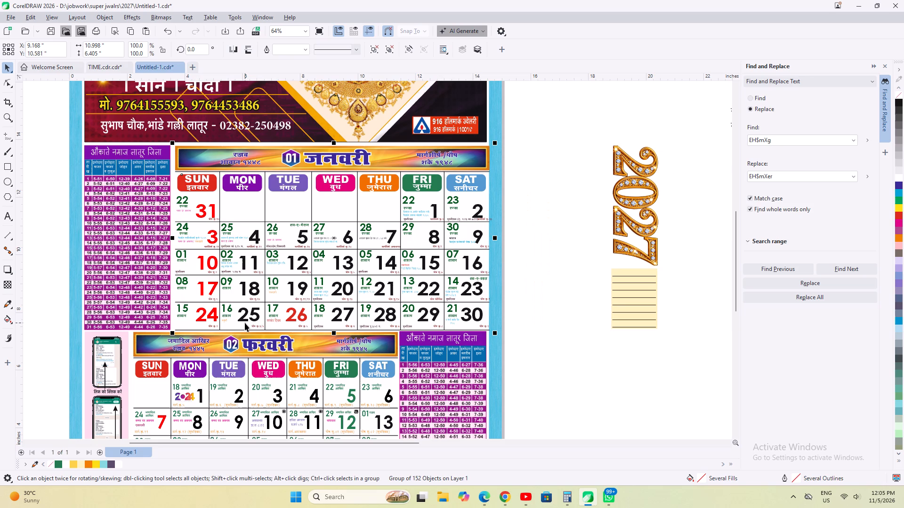
scroll(265, 268, "down", 2)
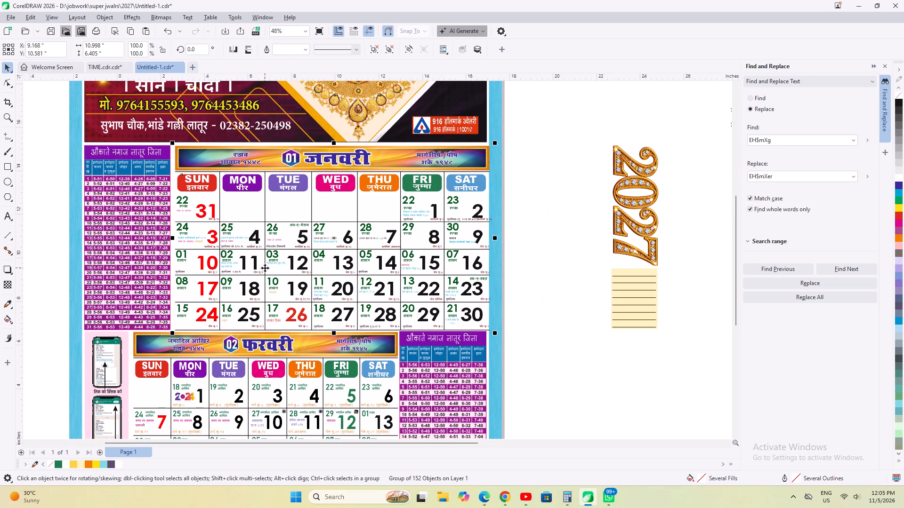
scroll(347, 271, "down", 1)
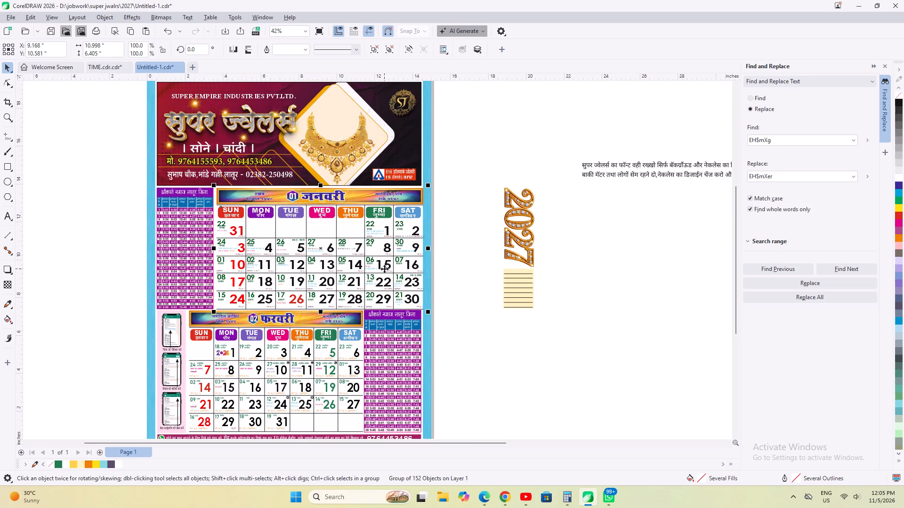
left_click_drag(384, 269, 90, 263)
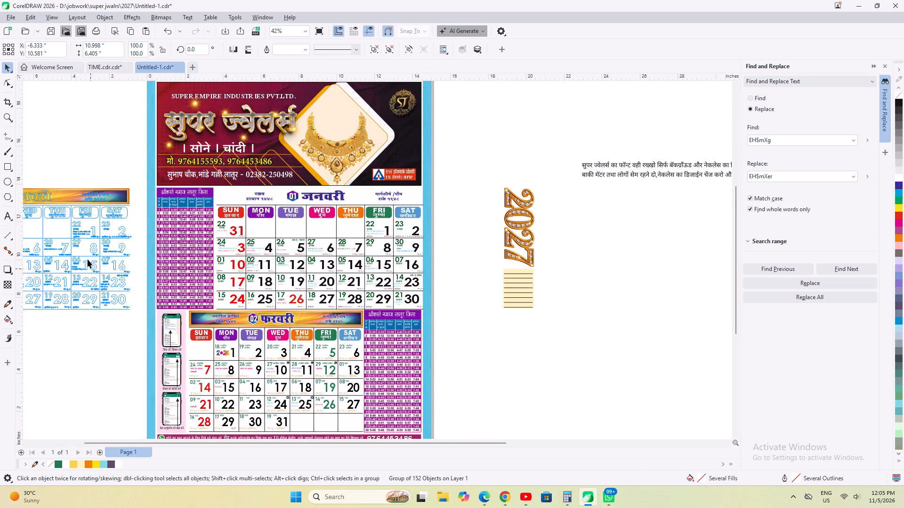
left_click(148, 185)
Move the upper prayer-times table across the page so it sits directly above the February prayer-times table.
left_click(140, 183)
left_click_drag(140, 183, 161, 238)
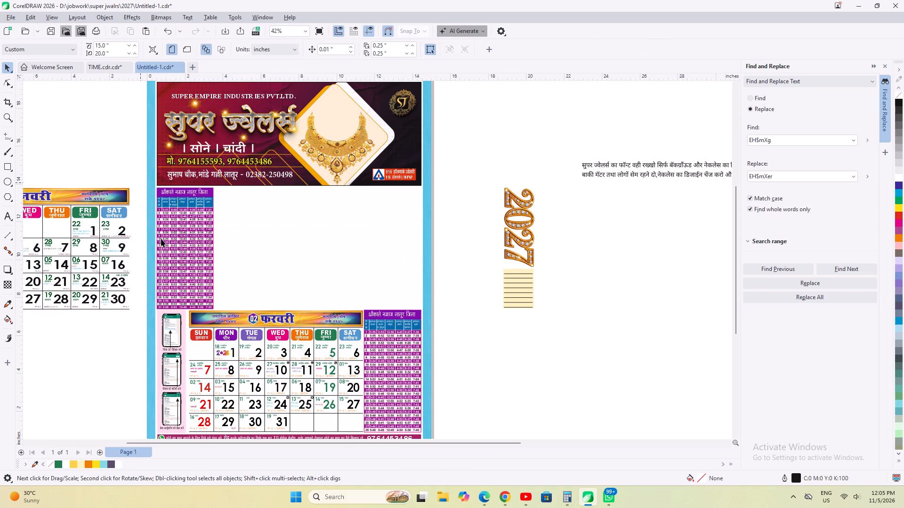
left_click_drag(161, 238, 230, 312)
left_click_drag(201, 258, 315, 258)
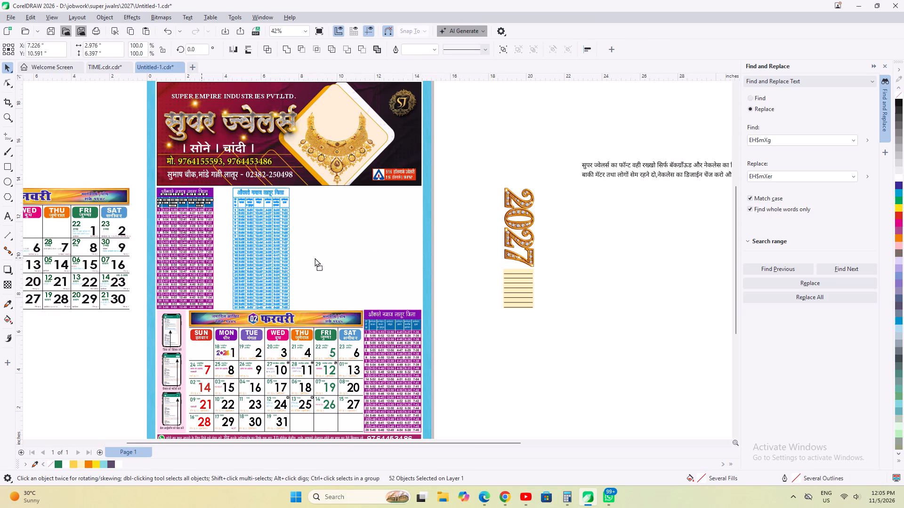
left_click_drag(315, 258, 409, 261)
scroll(406, 272, "up", 1)
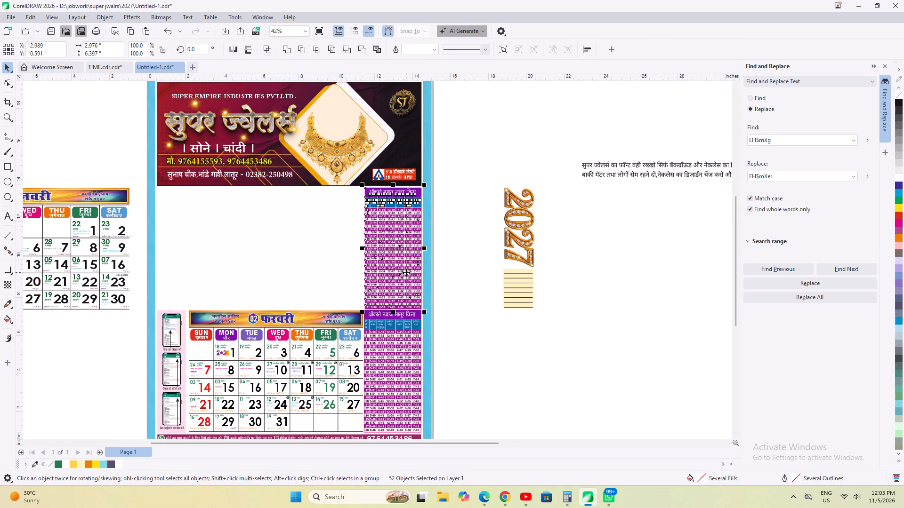
scroll(406, 272, "up", 4)
scroll(378, 308, "up", 3)
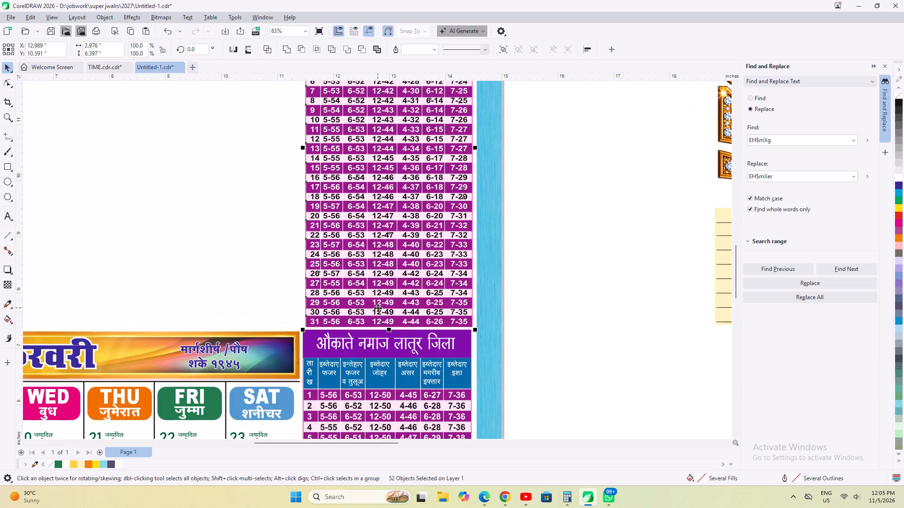
Move the old February calendar grid and the column of phone images off the page, below the January group.
scroll(378, 308, "down", 12)
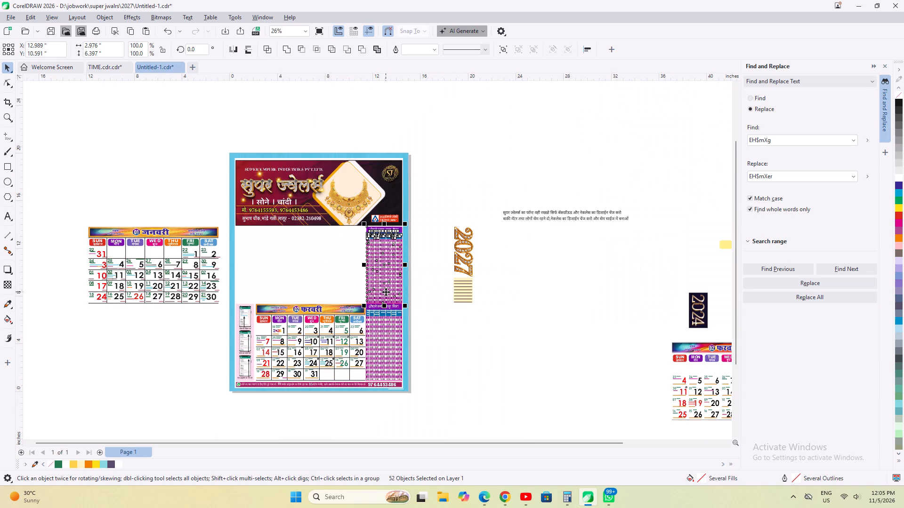
left_click(222, 297)
left_click_drag(223, 294, 329, 361)
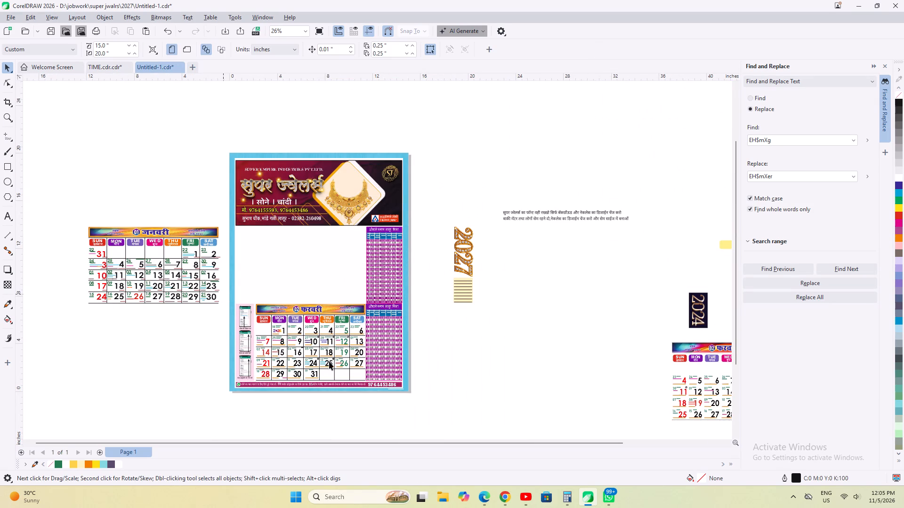
left_click_drag(329, 361, 367, 388)
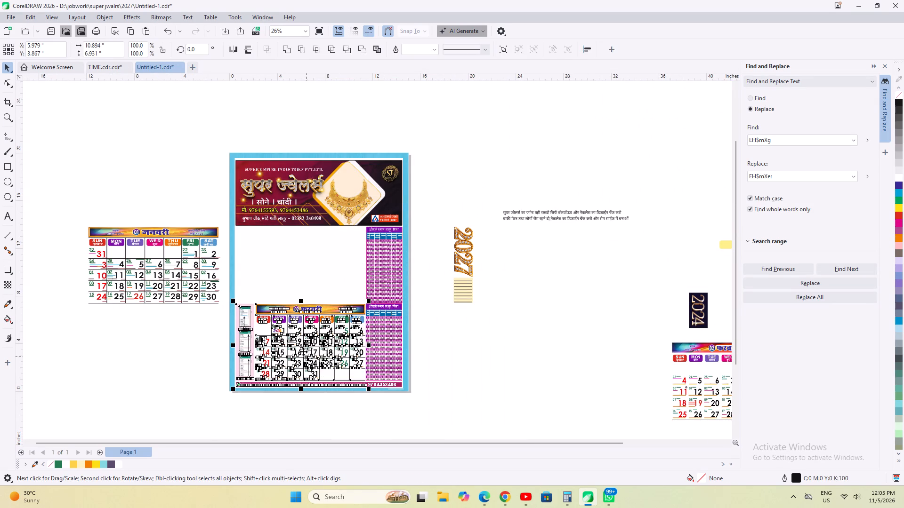
left_click(270, 428)
scroll(293, 403, "up", 3)
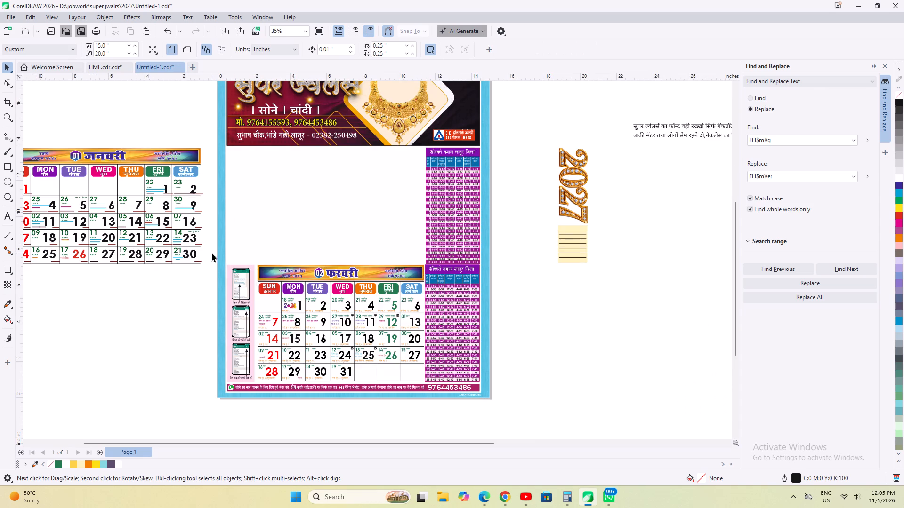
left_click_drag(212, 253, 424, 384)
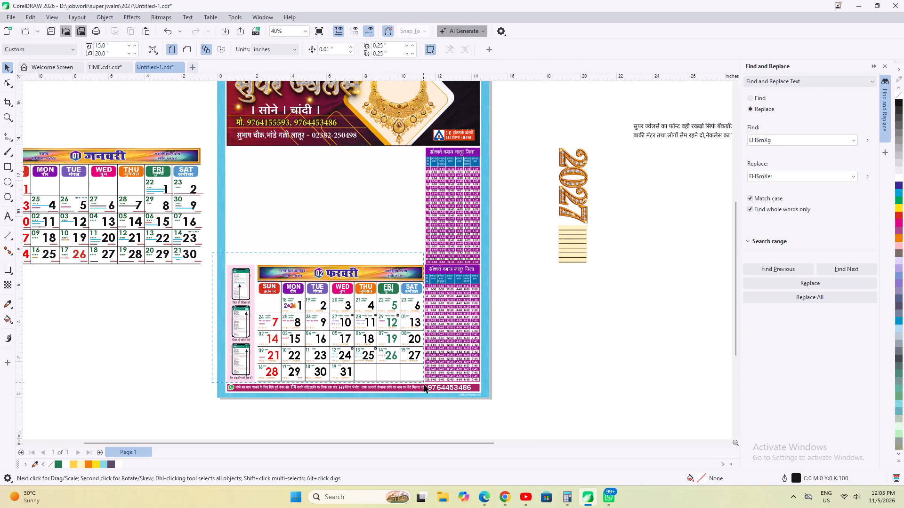
left_click_drag(424, 384, 426, 386)
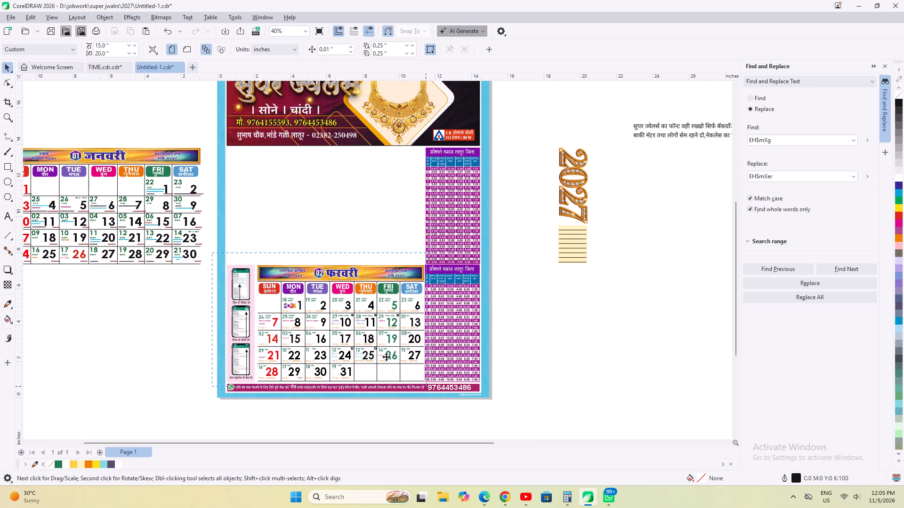
left_click_drag(350, 326, 86, 358)
left_click(202, 331)
Move the January calendar group back onto the page, under the jewellery banner and against the upper prayer-times table, centred at about X 6.0, Y 10.6 inches.
scroll(251, 369, "down", 1)
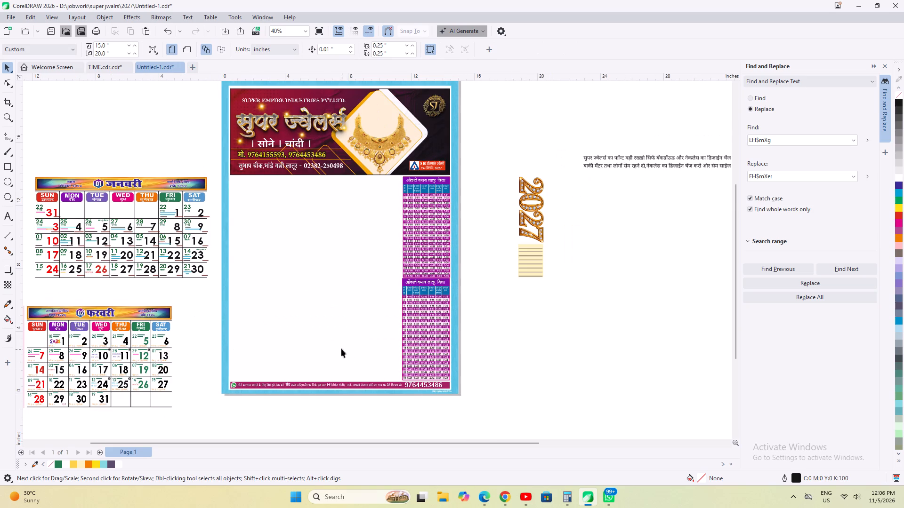
scroll(345, 349, "down", 1)
left_click_drag(44, 163, 242, 312)
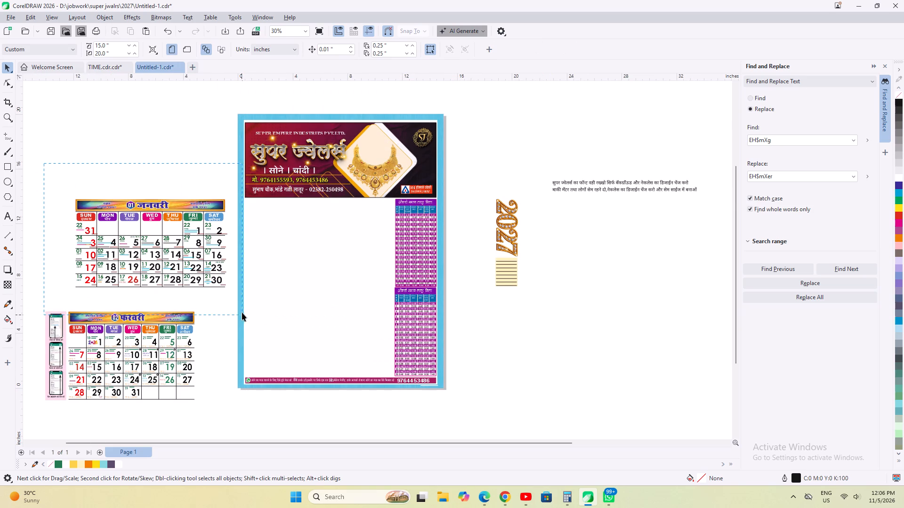
left_click_drag(242, 312, 237, 304)
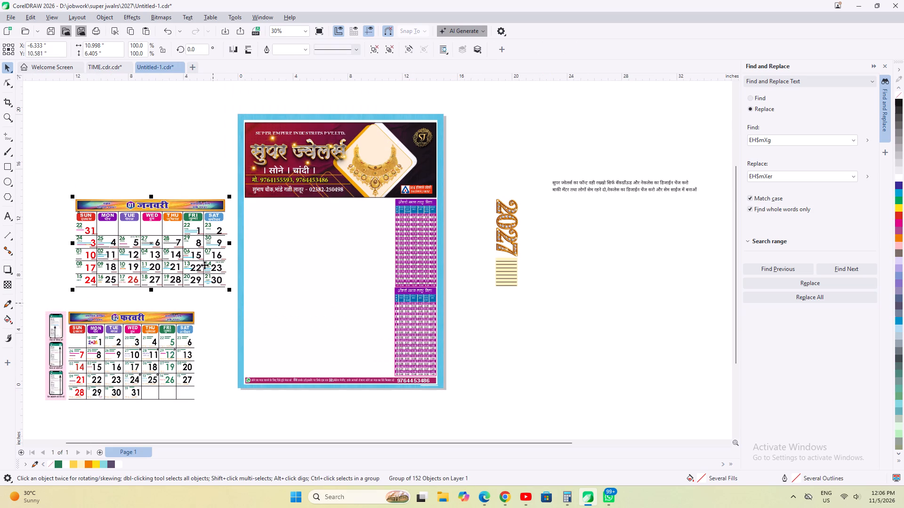
left_click_drag(127, 203, 279, 209)
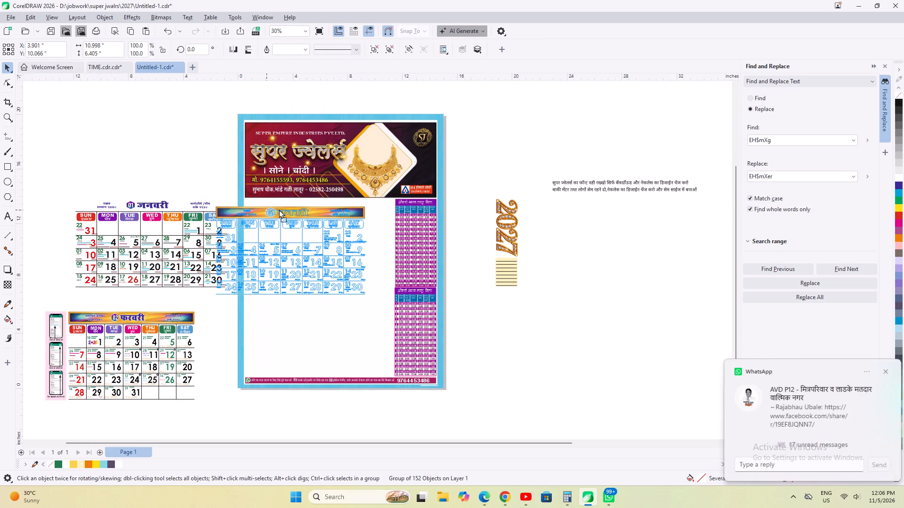
left_click_drag(279, 209, 296, 202)
scroll(304, 205, "up", 2)
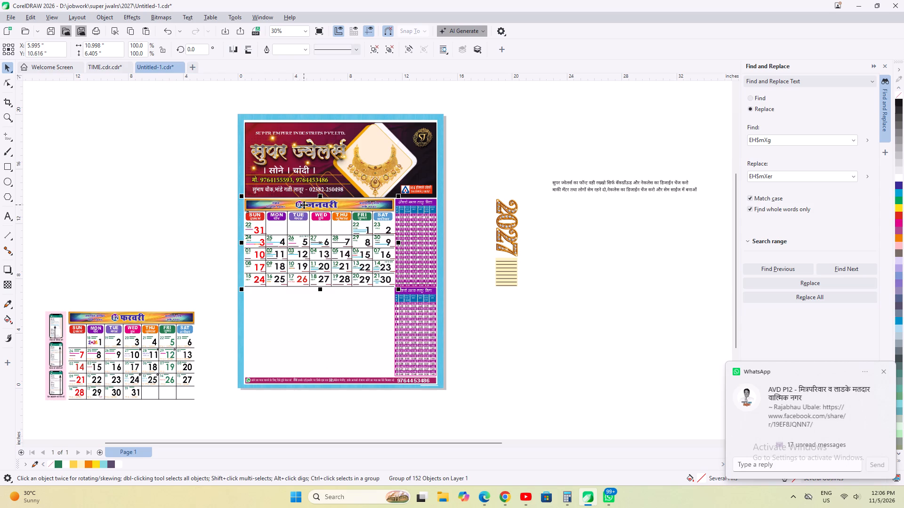
scroll(304, 205, "up", 7)
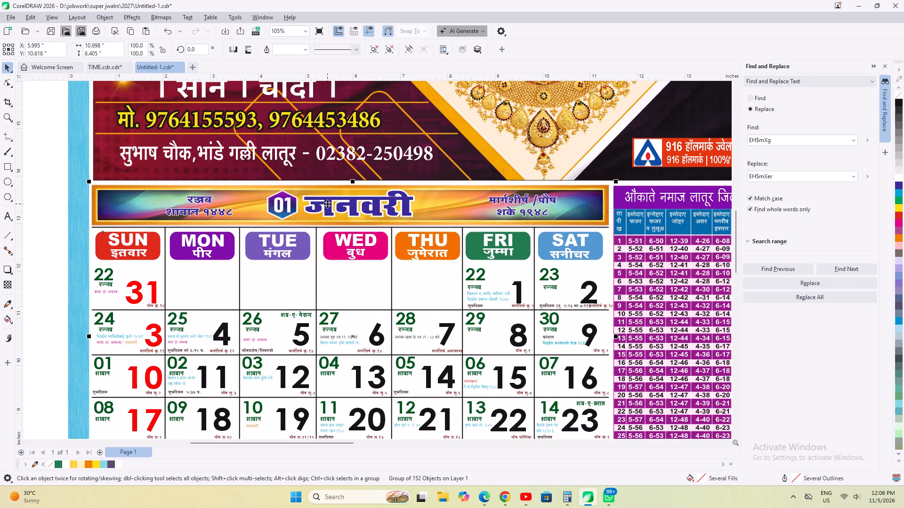
Nudge the January calendar group sideways by 0.02 inches, to X 6.015 inches, away from the page's outer border.
scroll(311, 172, "down", 2)
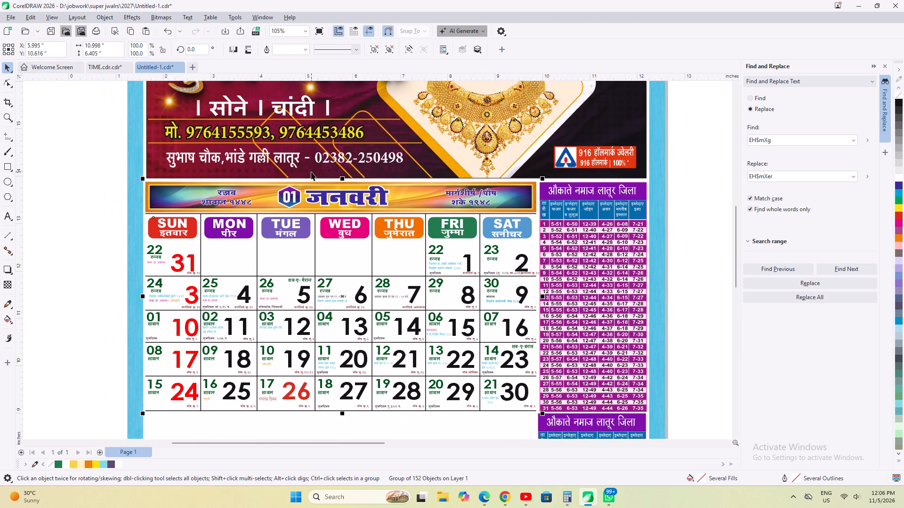
key("Right")
key("Right")
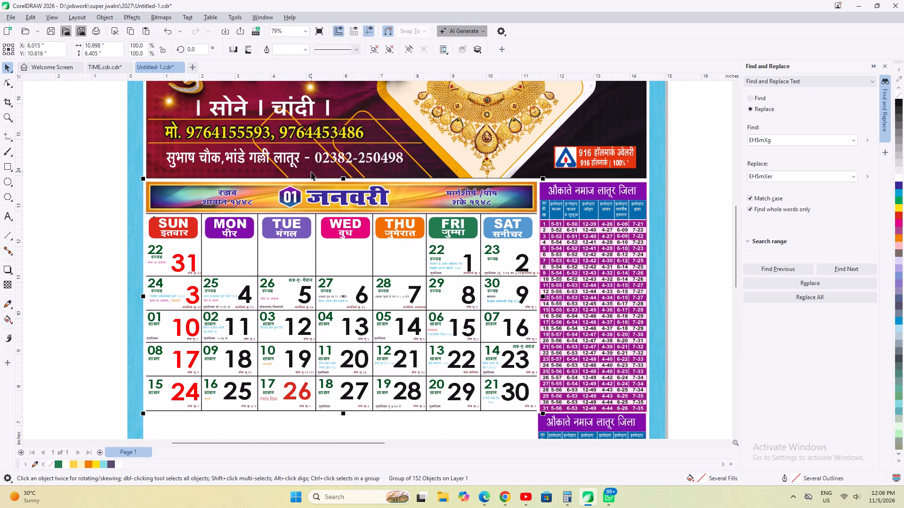
scroll(311, 171, "down", 3)
left_click(589, 278)
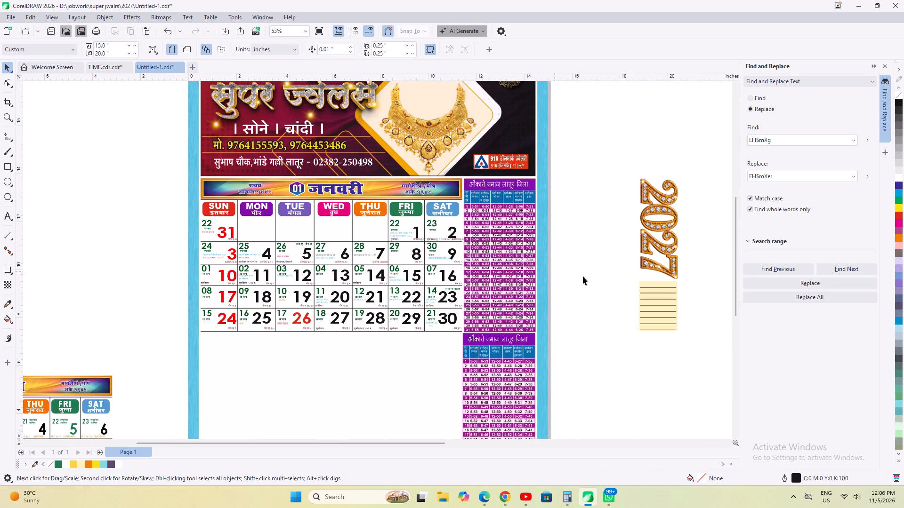
In TIME.cdr, group all the objects of the February calendar on Page 2 and copy the group.
left_click(104, 68)
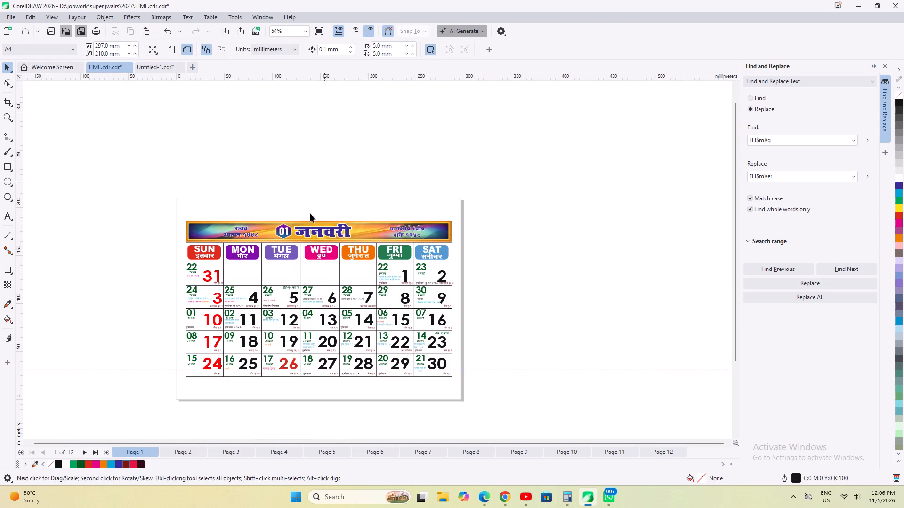
left_click(184, 452)
left_click_drag(105, 141, 547, 434)
key("ctrl+g")
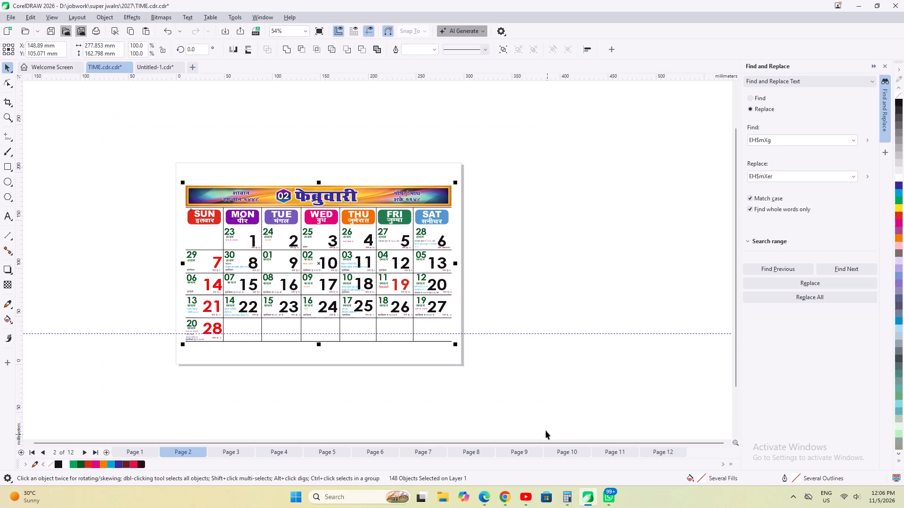
key("ctrl+c")
left_click(526, 268)
Paste the February calendar into Untitled-1.cdr and place it directly below January, centred at about X 6.0, Y 4.1 inches.
left_click(152, 69)
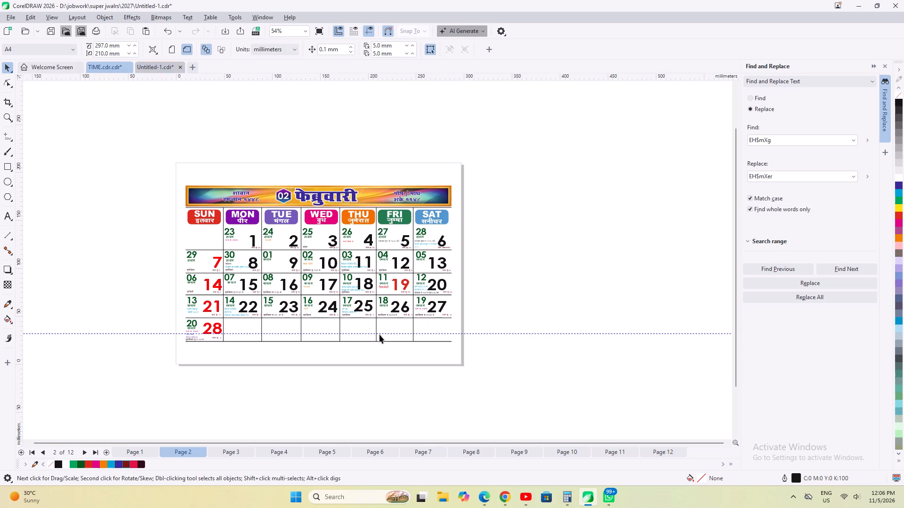
scroll(34, 189, "down", 3)
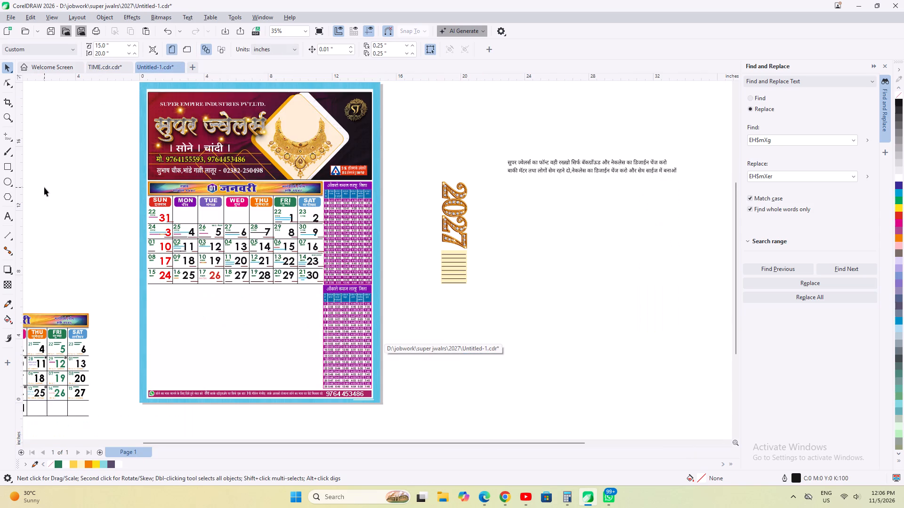
right_click(593, 287)
left_click(606, 357)
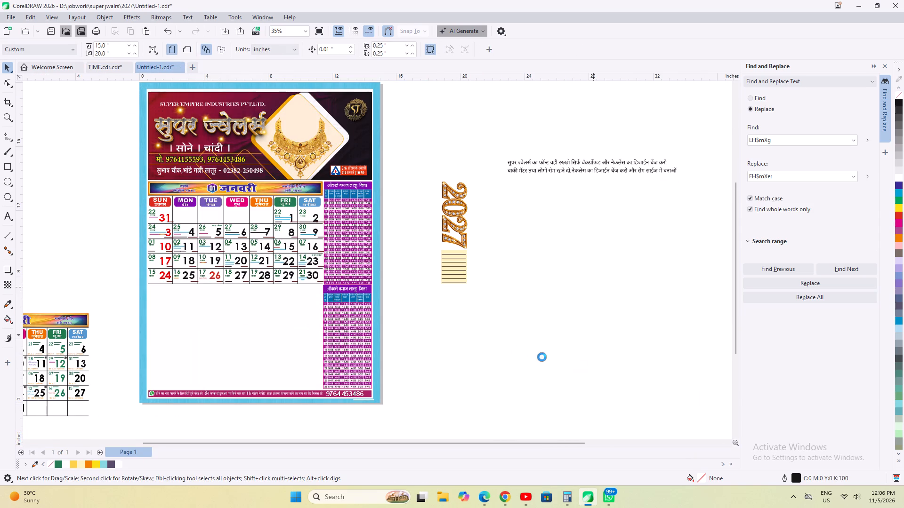
left_click_drag(258, 205, 235, 298)
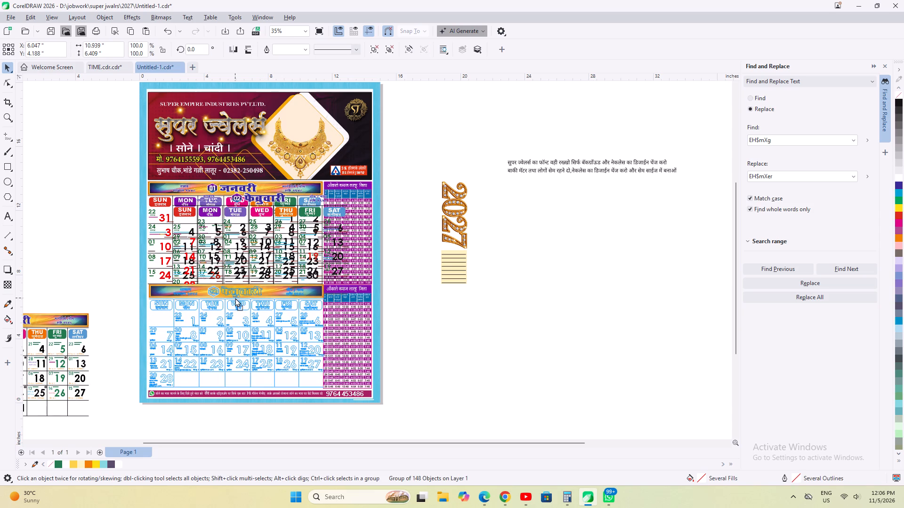
left_click_drag(235, 298, 234, 300)
scroll(244, 373, "up", 1)
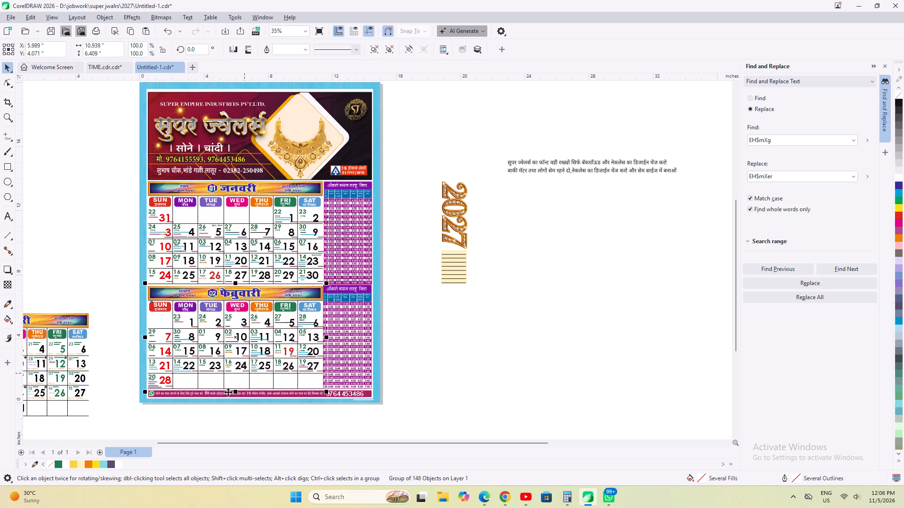
scroll(197, 379, "up", 2)
scroll(268, 225, "up", 7)
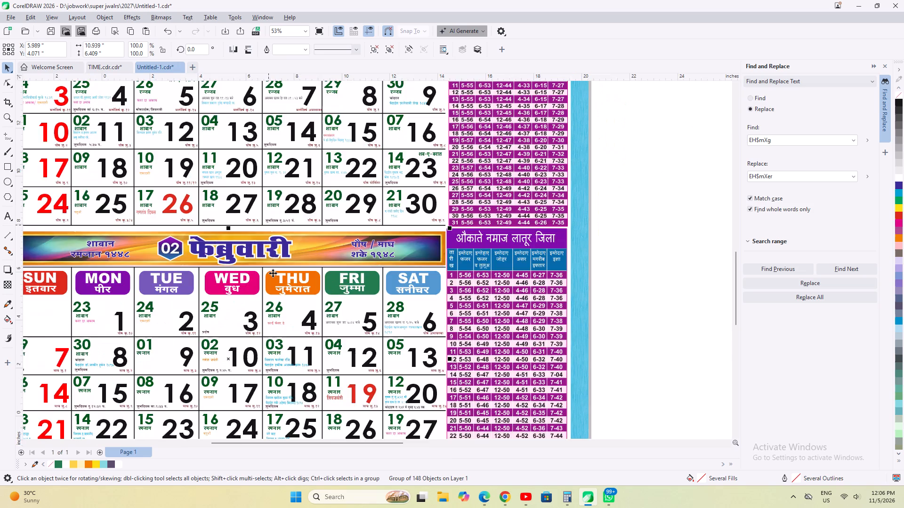
scroll(521, 257, "down", 6)
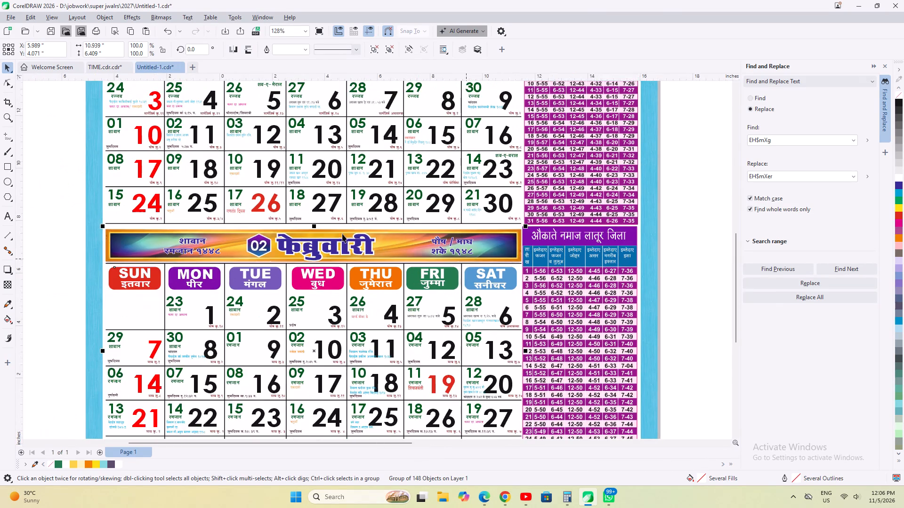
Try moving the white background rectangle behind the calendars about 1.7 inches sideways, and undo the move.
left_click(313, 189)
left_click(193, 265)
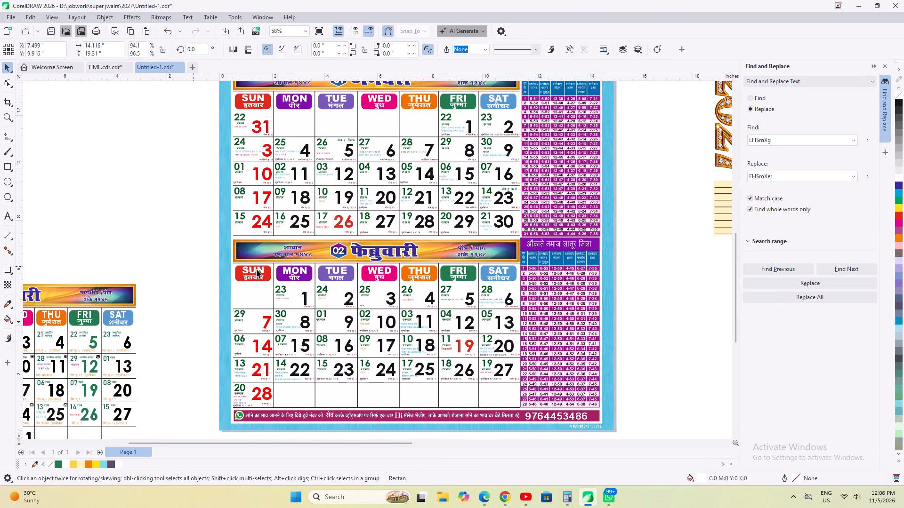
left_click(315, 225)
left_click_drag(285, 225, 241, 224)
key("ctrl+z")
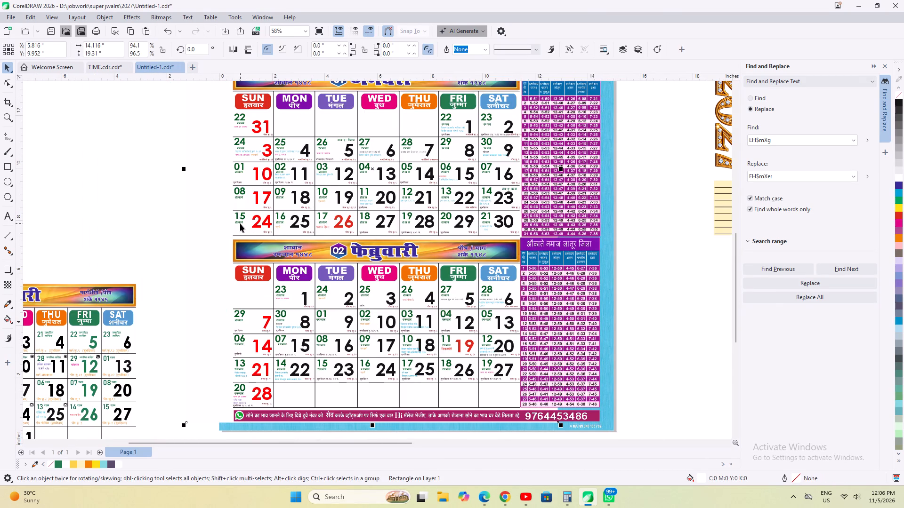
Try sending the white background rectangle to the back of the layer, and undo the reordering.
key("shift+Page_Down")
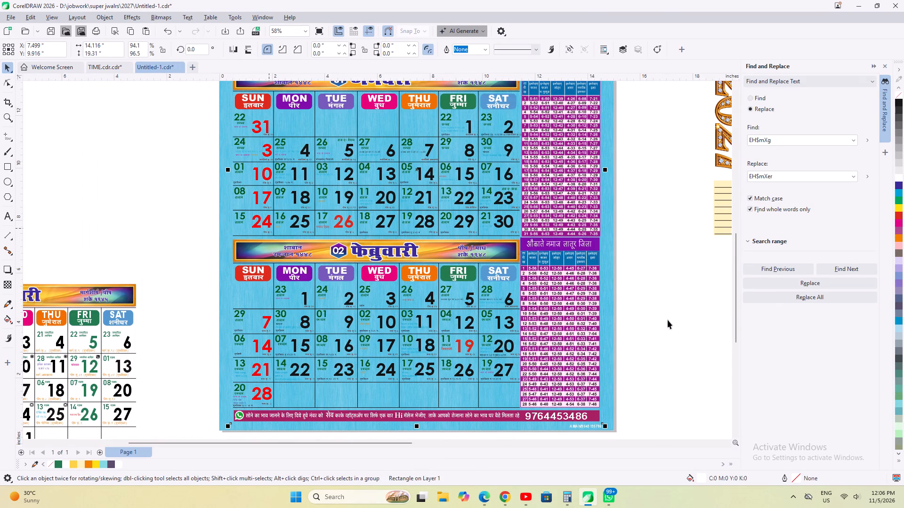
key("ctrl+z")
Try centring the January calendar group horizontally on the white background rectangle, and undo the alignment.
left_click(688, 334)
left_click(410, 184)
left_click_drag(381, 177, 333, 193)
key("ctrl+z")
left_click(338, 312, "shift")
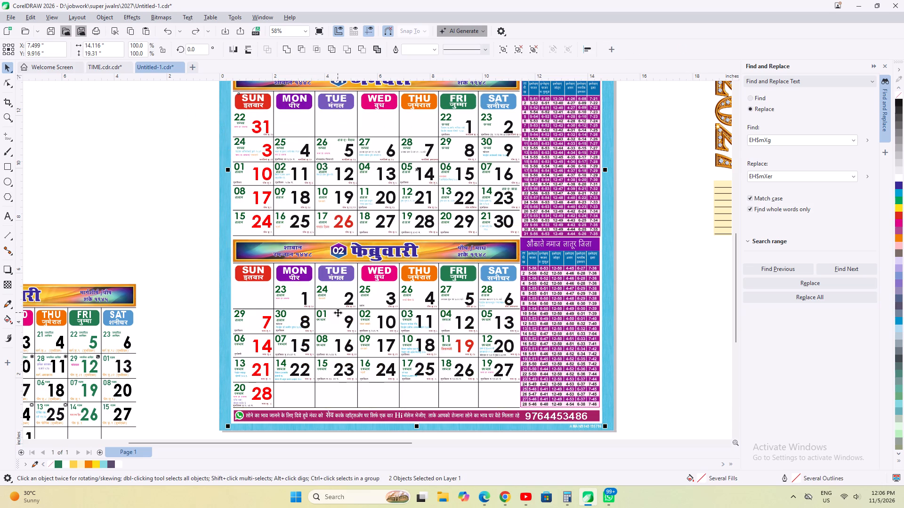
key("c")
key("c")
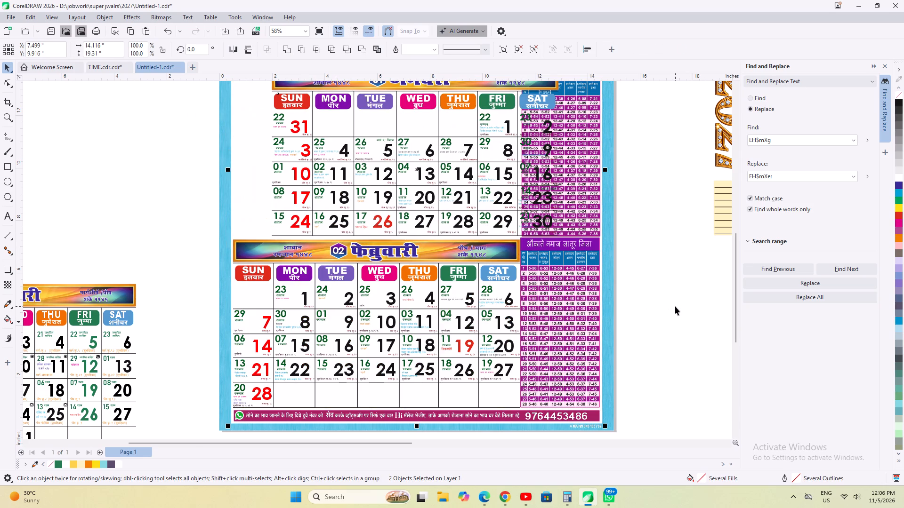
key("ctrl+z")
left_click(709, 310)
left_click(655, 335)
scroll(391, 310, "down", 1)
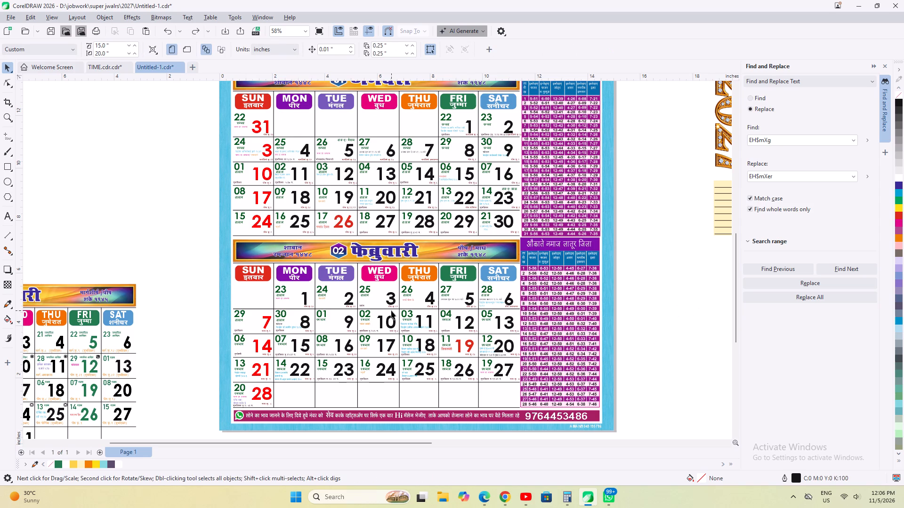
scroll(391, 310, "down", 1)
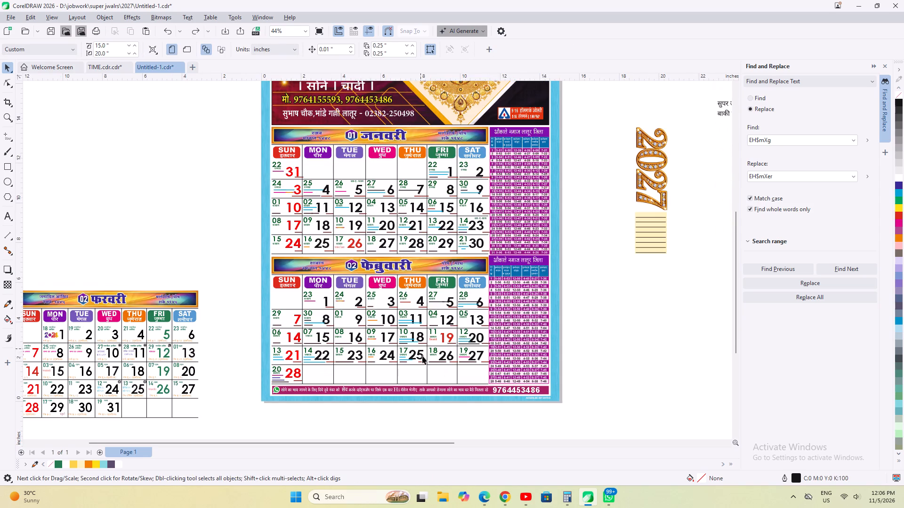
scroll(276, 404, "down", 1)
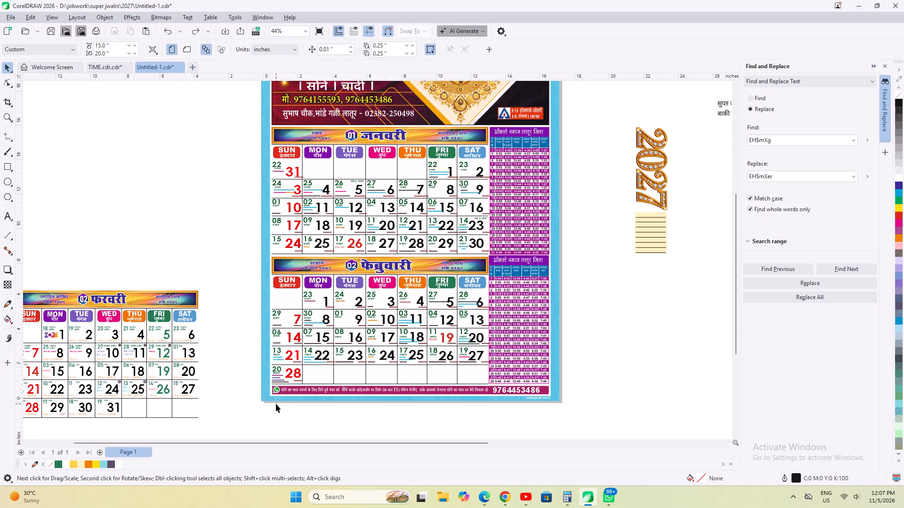
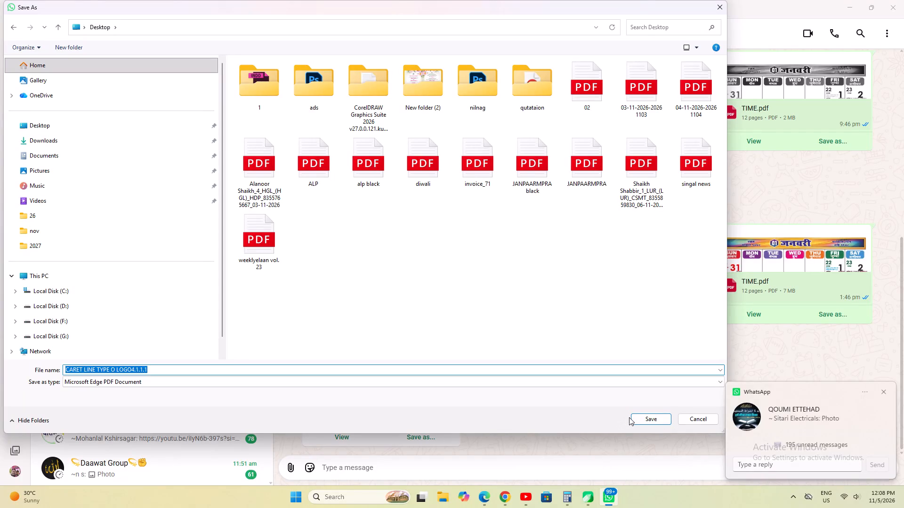
Save the PDF received in the WhatsApp chat to the Desktop as CARET LINE TYPE O LOGO4.1.1.1.
left_click(629, 417)
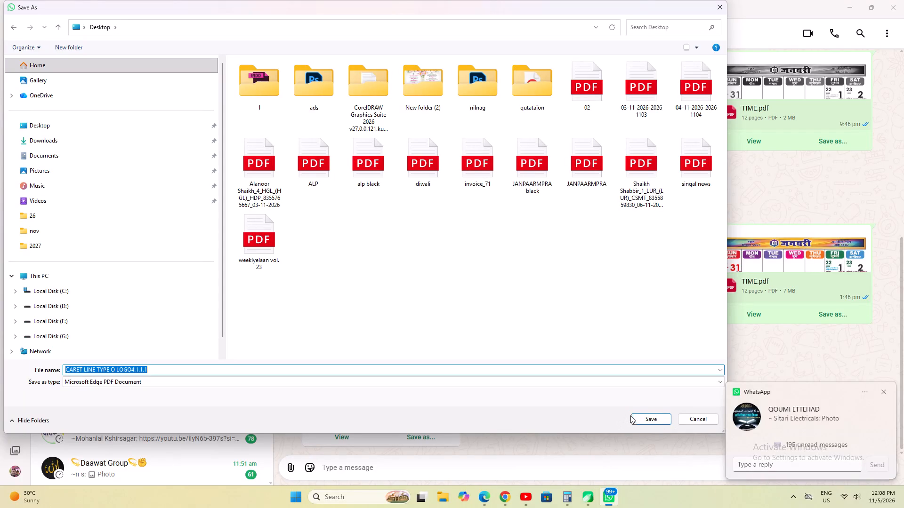
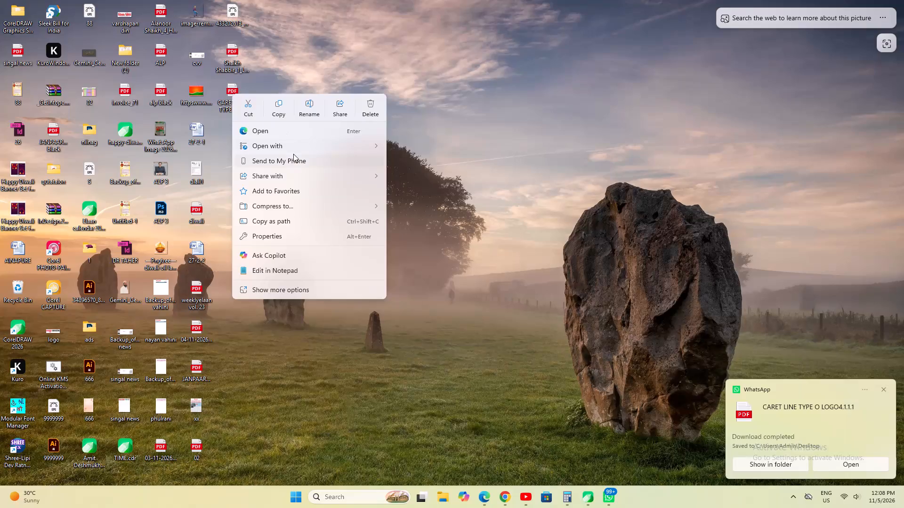
Open the CARET LINE TYPE O LOGO4.1.1.1 PDF from the Desktop in CorelDRAW 2026, importing pages 1-3 with text kept as text.
left_click(294, 145)
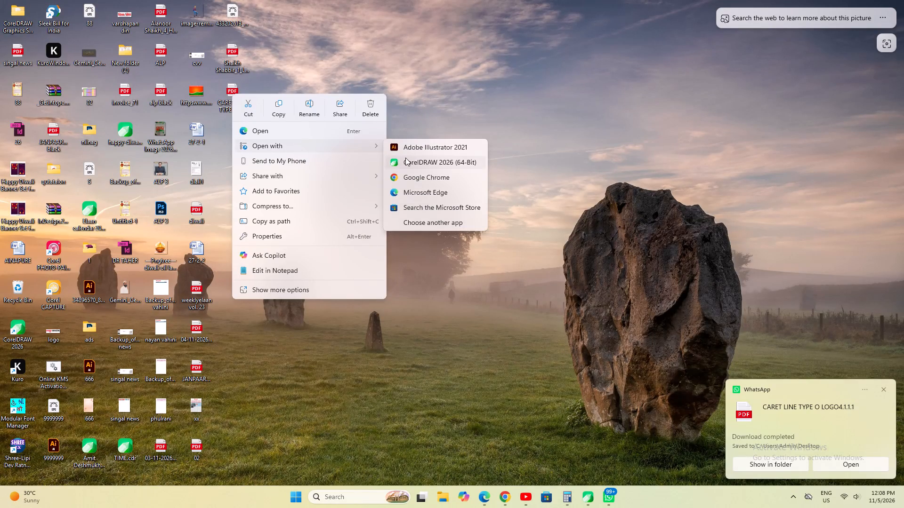
left_click(405, 158)
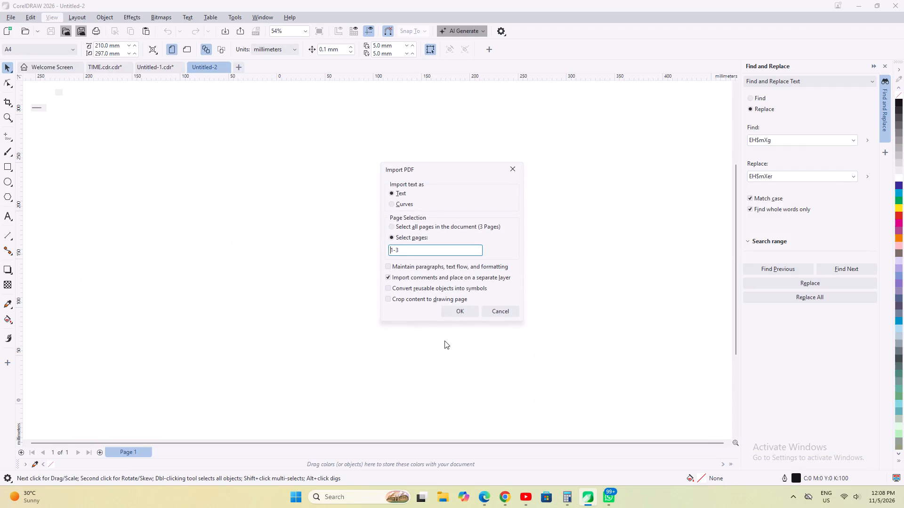
left_click(444, 304)
left_click(446, 319)
left_click(445, 315)
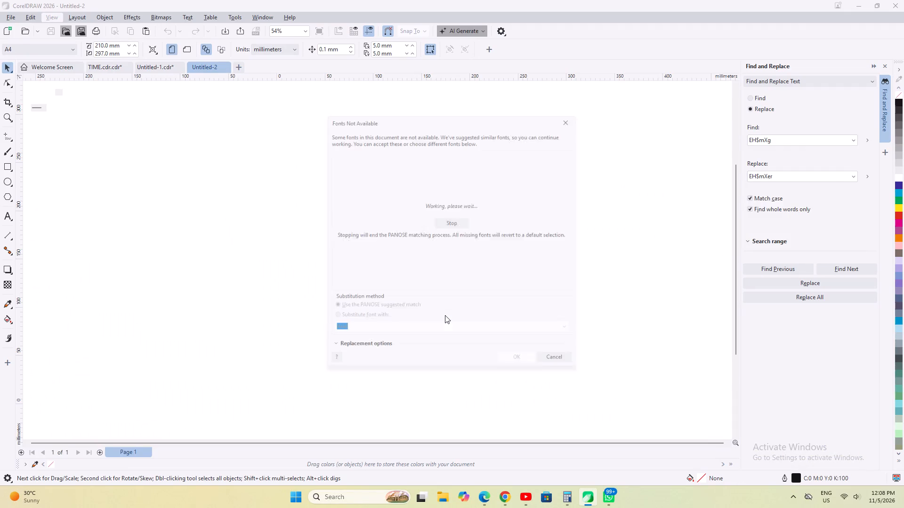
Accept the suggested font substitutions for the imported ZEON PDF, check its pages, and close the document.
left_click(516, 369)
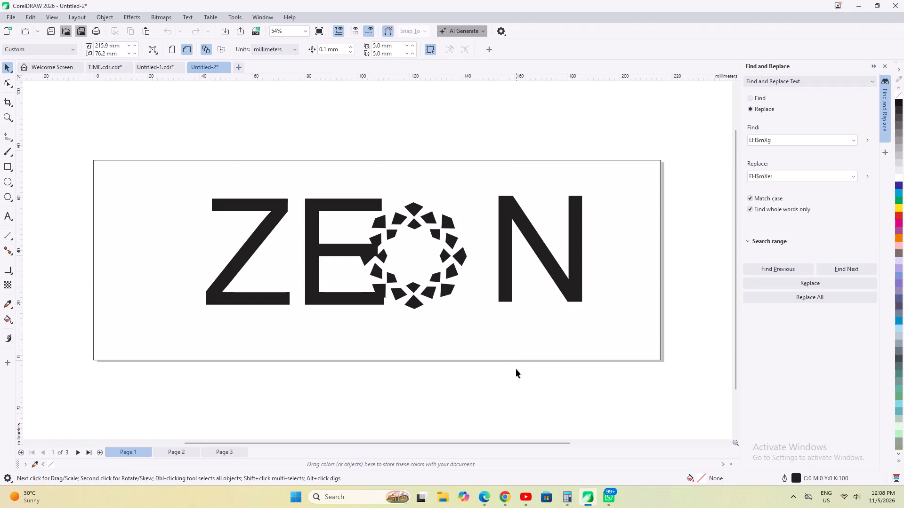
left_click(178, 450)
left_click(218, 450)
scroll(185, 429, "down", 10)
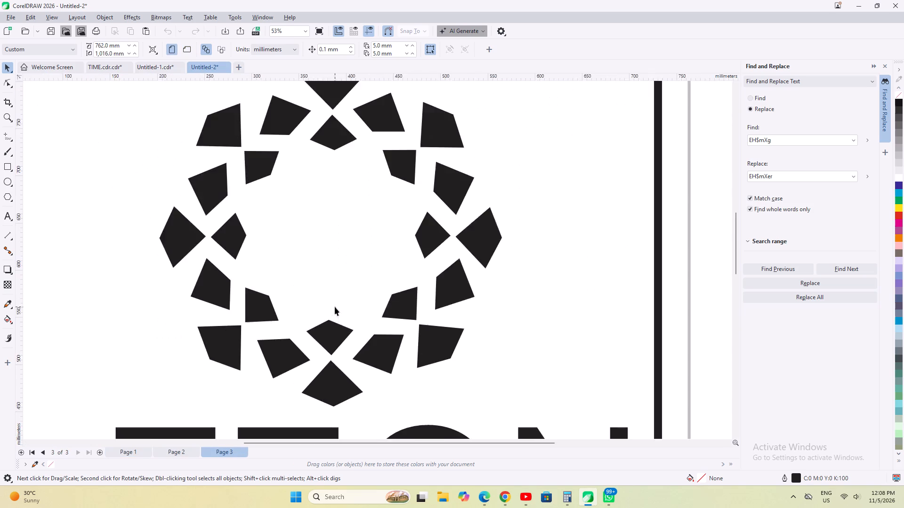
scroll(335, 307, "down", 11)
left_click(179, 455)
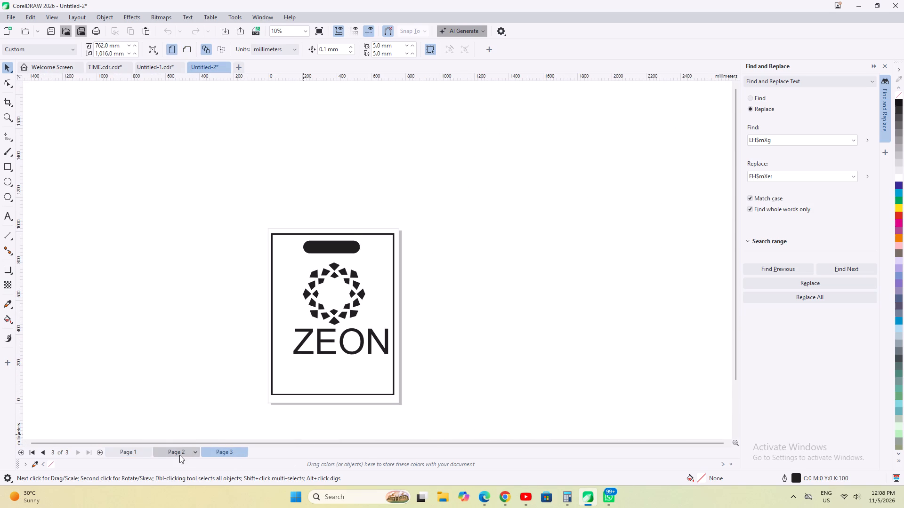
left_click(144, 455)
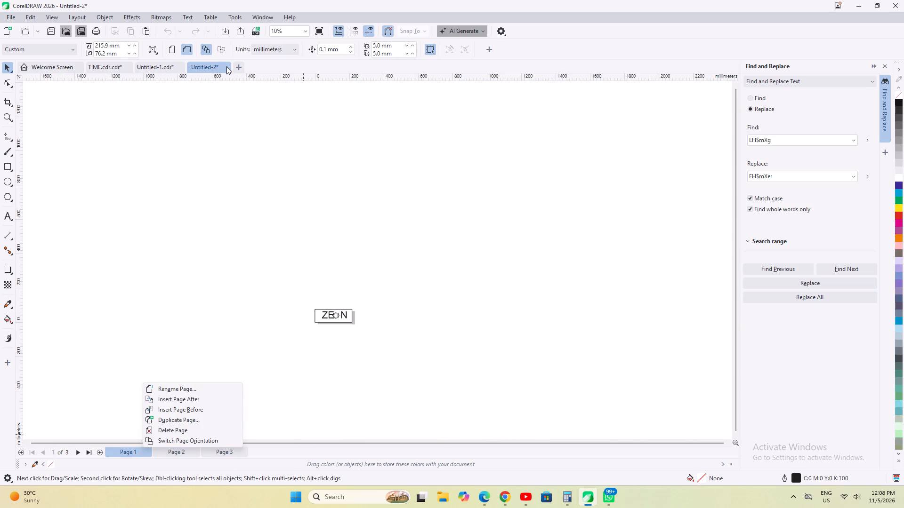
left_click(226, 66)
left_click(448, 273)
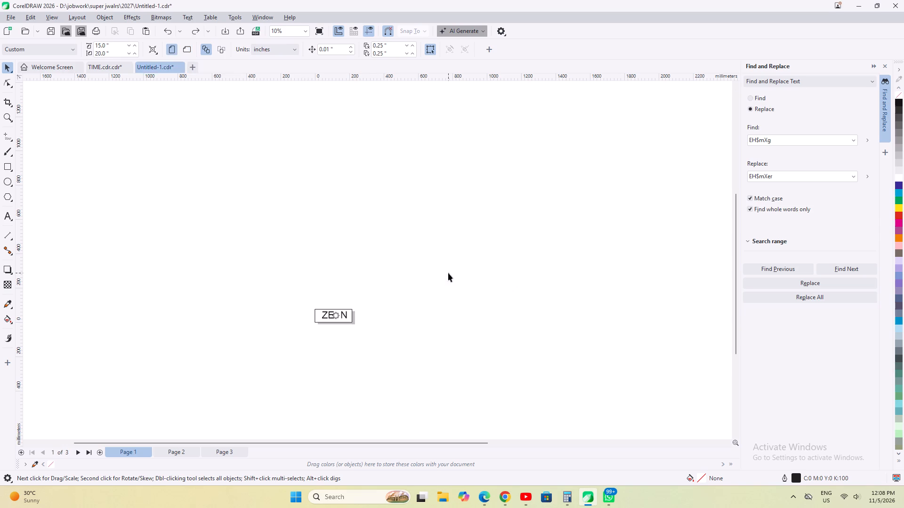
Open the ZEON logo PDF from the desktop in CorelDRAW again, importing pages 1-3 with text as curves.
key("super+d")
right_click(226, 91)
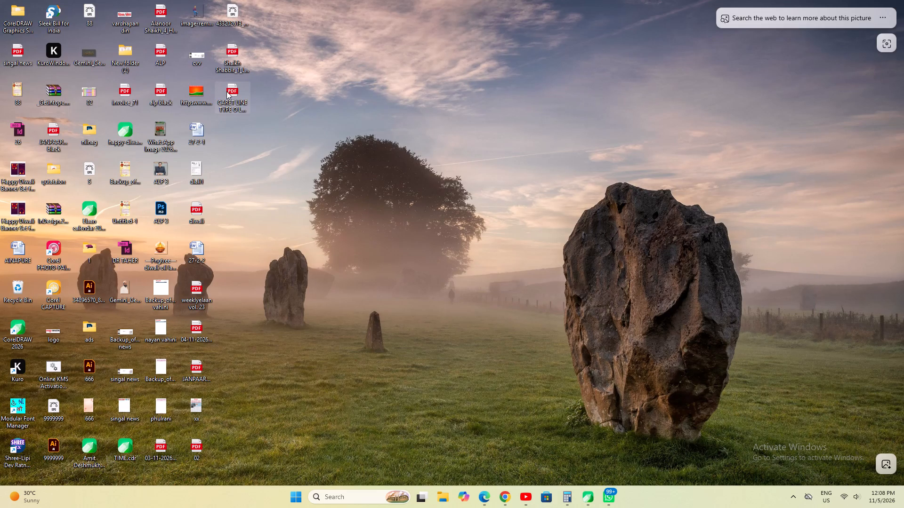
left_click(276, 140)
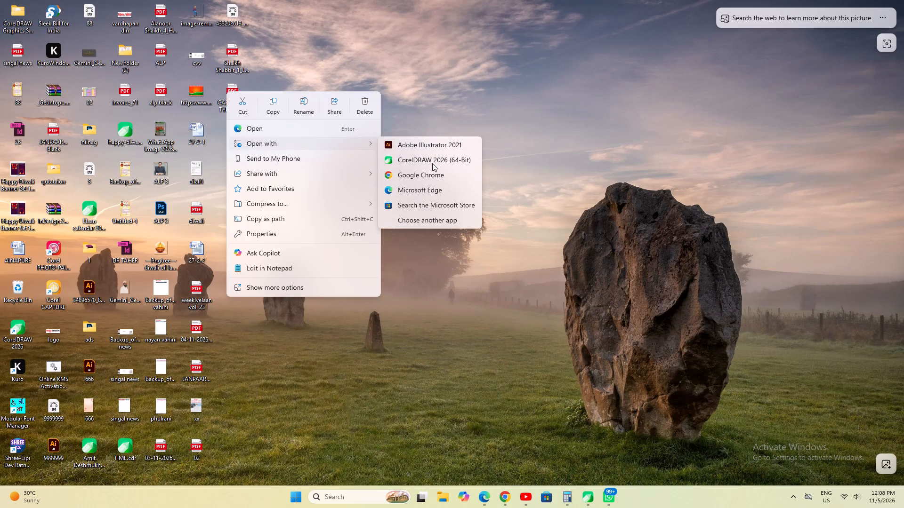
left_click(432, 160)
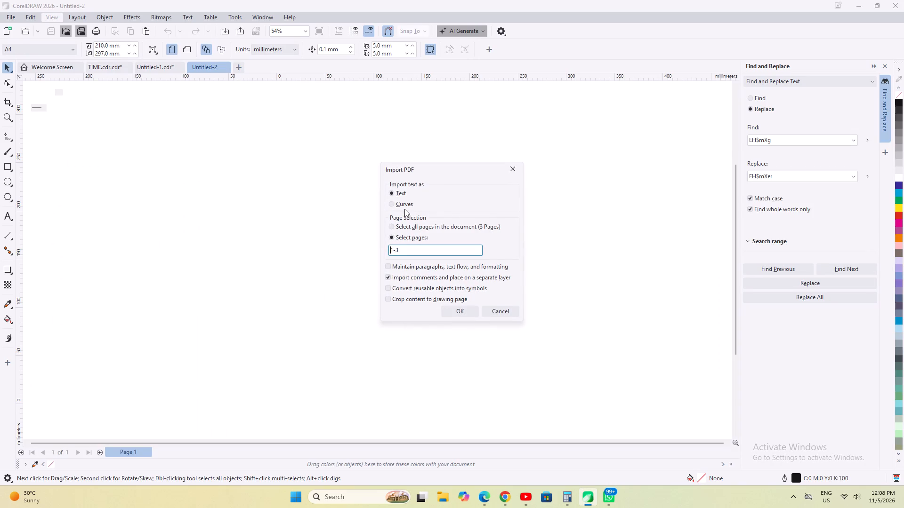
left_click(404, 208)
left_click(406, 203)
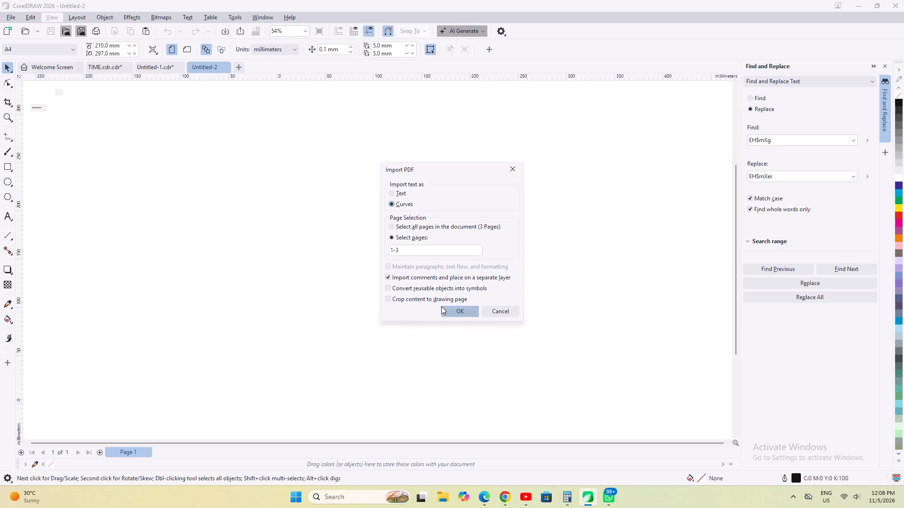
left_click(446, 309)
Delete the rectangular frame around the ZEON logo on page 1 of the imported document.
left_click_drag(139, 112, 151, 128)
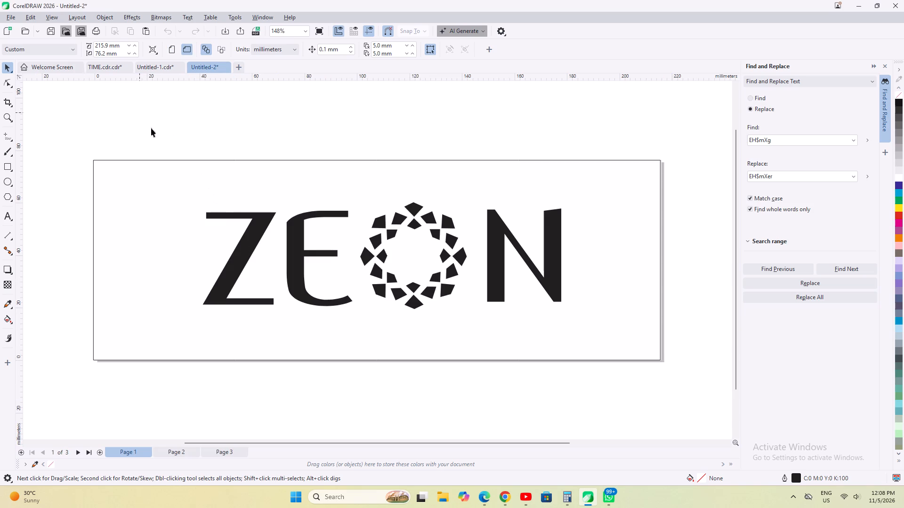
left_click_drag(151, 128, 642, 341)
left_click(642, 341)
left_click(501, 392)
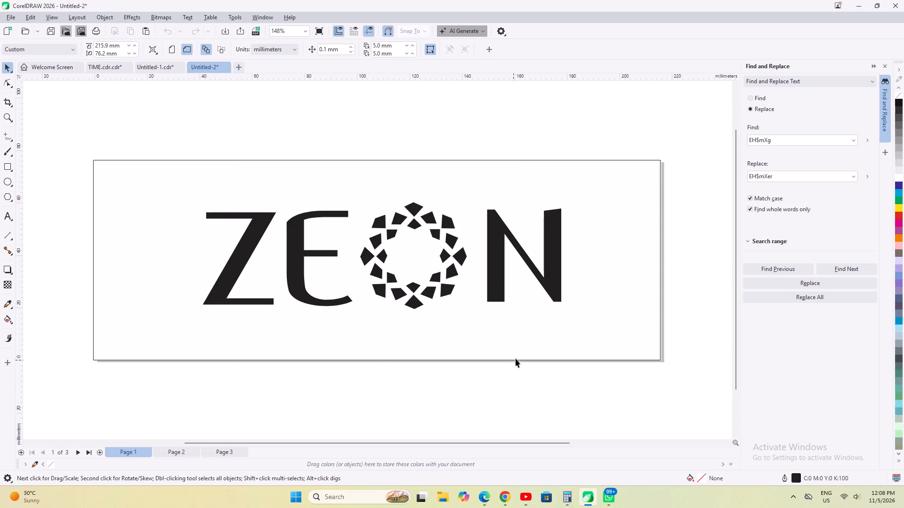
left_click(519, 349)
left_click_drag(471, 350, 474, 223)
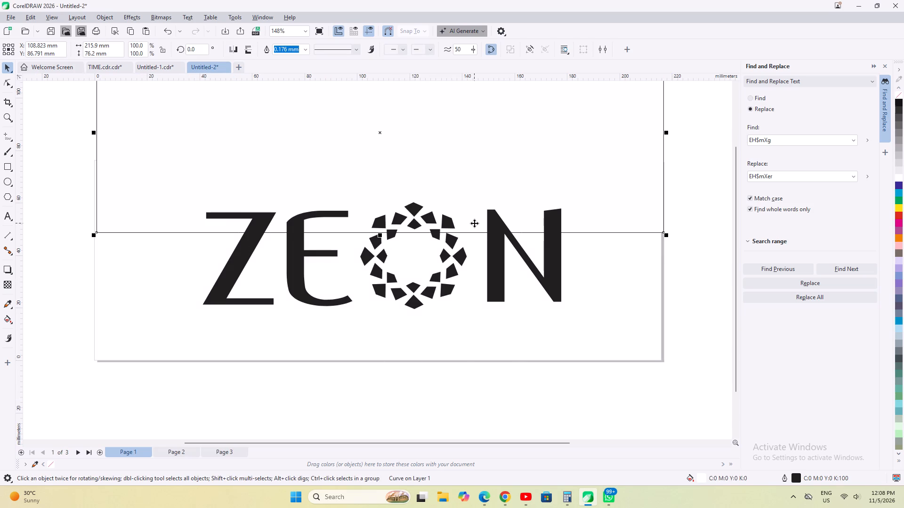
key("Delete")
Copy the whole ZEON logo into Untitled-1.cdr and park it beside the calendar page at about X -6.3, Y 11.9 inches.
left_click_drag(169, 164, 629, 354)
key("ctrl+c")
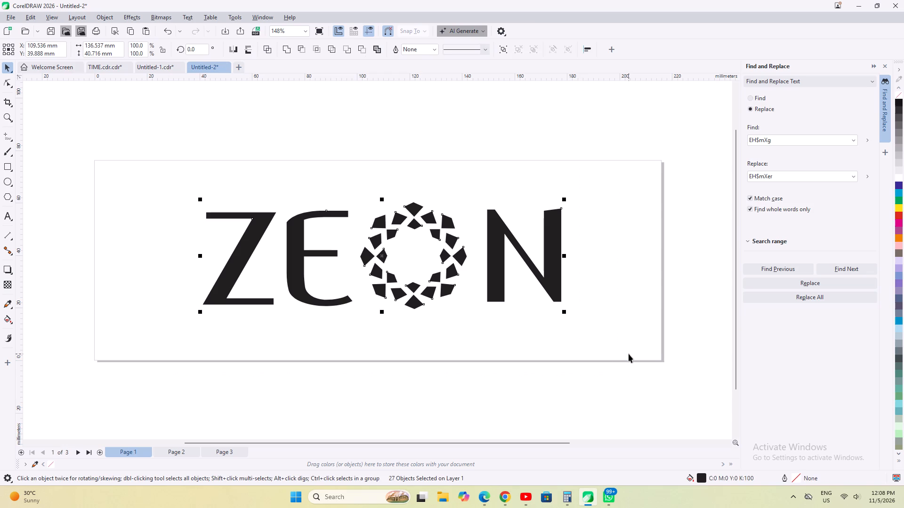
left_click(527, 337)
left_click(148, 67)
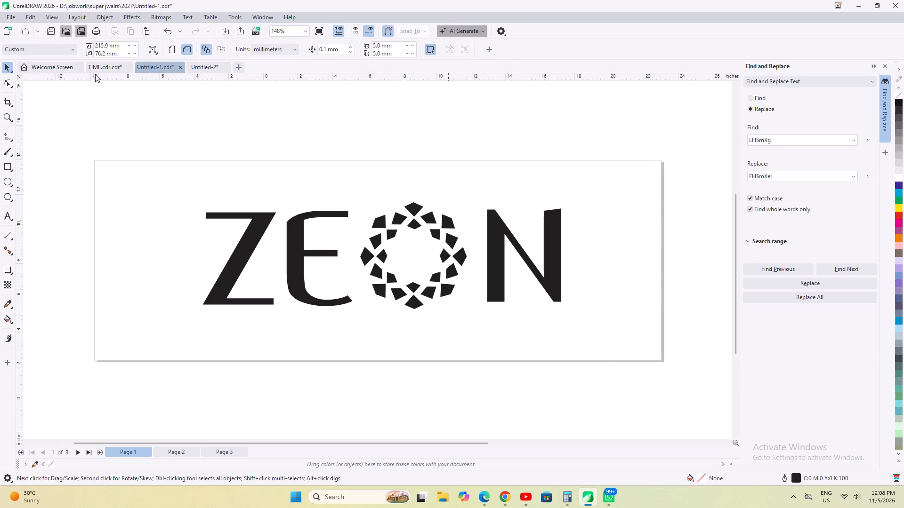
left_click(101, 67)
left_click(148, 66)
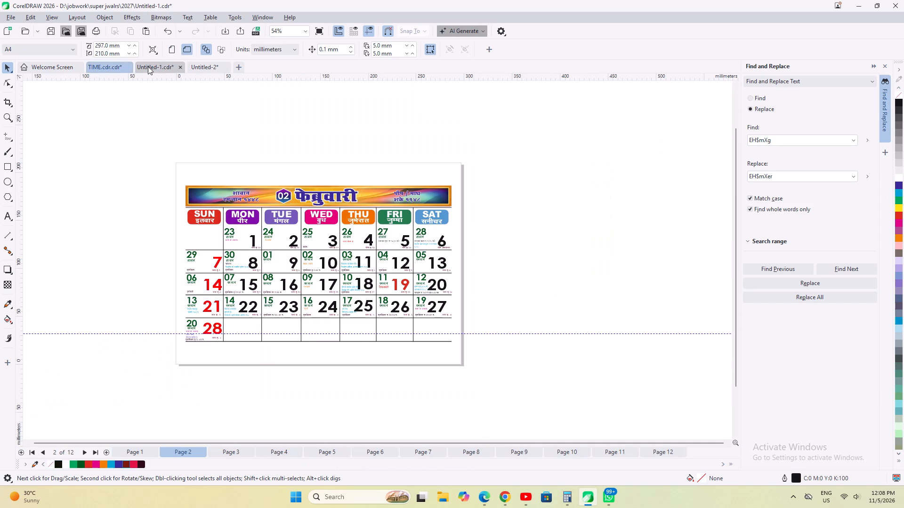
right_click(119, 155)
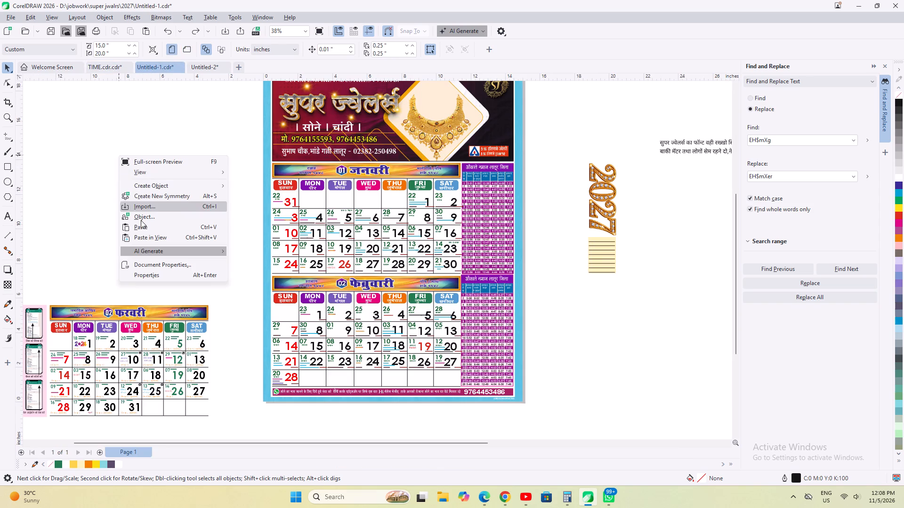
left_click(142, 226)
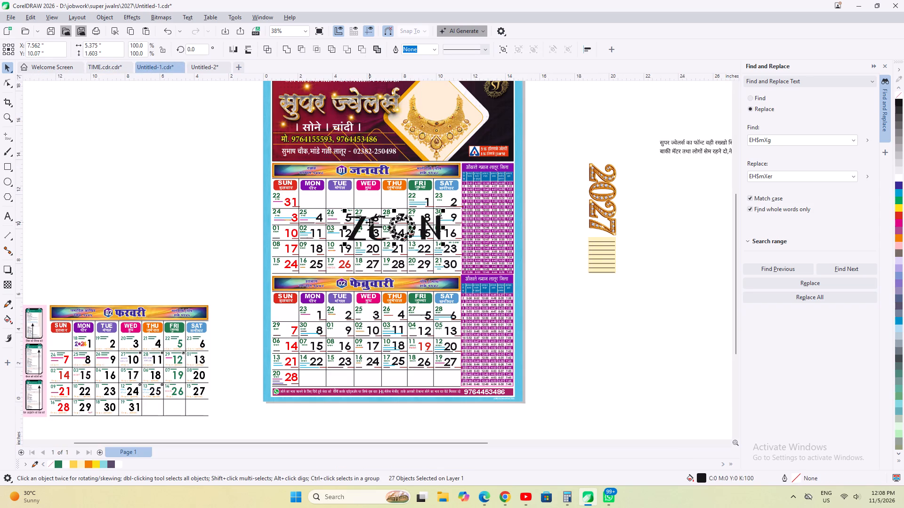
left_click_drag(369, 222, 129, 191)
Scale the ZEON logo down proportionally about its centre to roughly 2.52 by 0.75 inches.
scroll(128, 189, "up", 5)
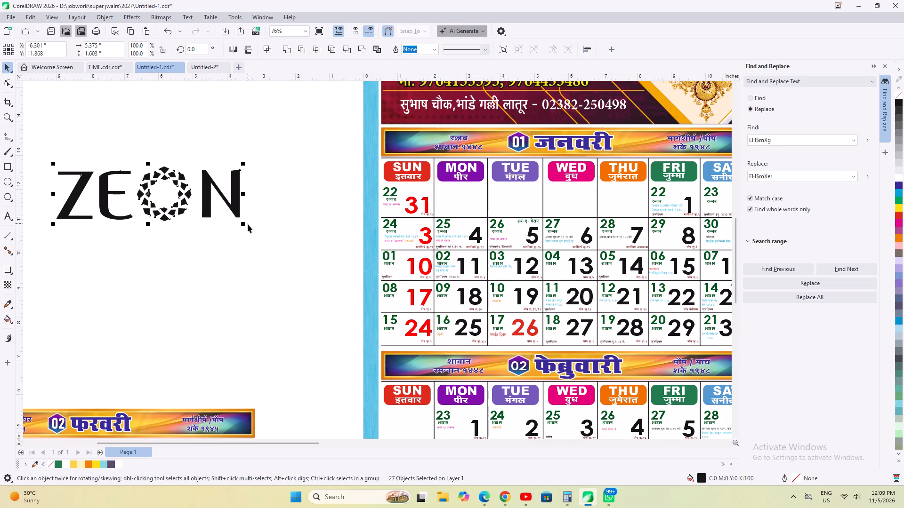
left_click_drag(243, 223, 194, 233, "shift")
left_click(536, 205)
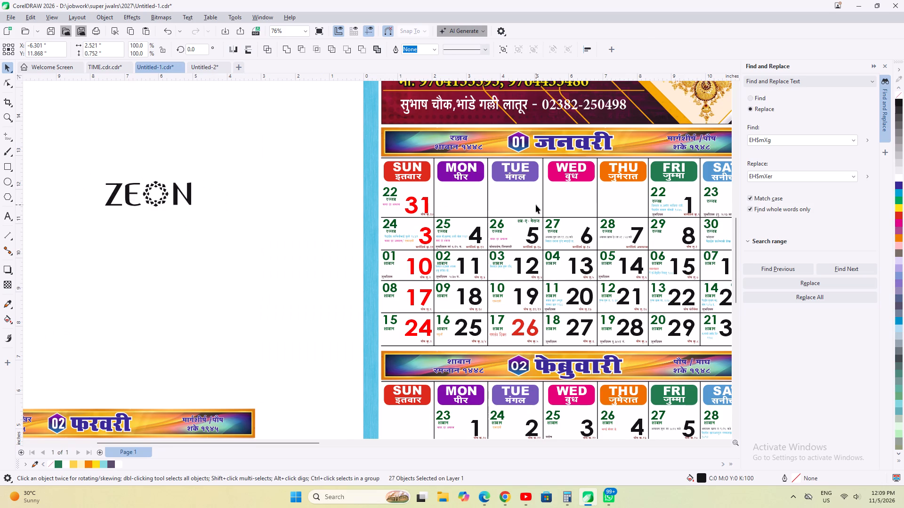
Cover January's empty first-row cells from Monday to Thursday with a white, outline-free rectangle about 5.96 by 0.98 inches.
scroll(591, 202, "up", 3)
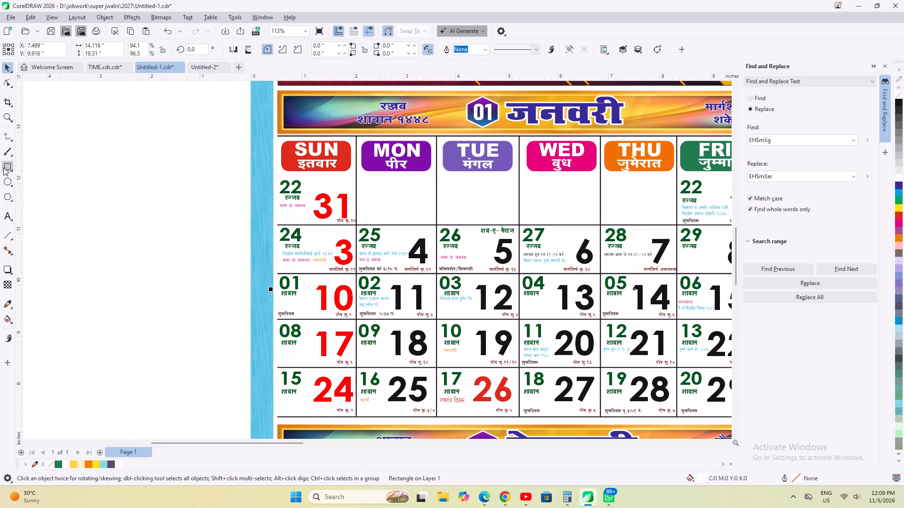
left_click(3, 167)
scroll(459, 175, "up", 2)
left_click_drag(336, 174, 496, 218)
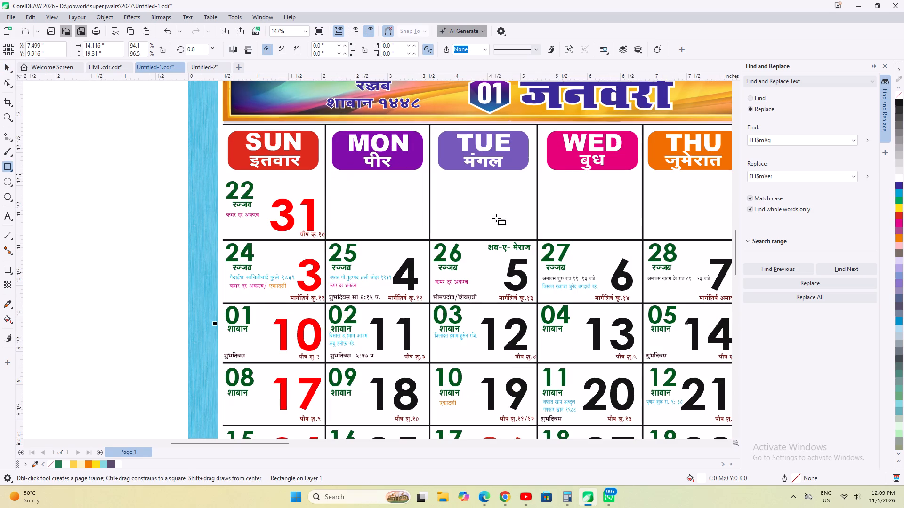
left_click_drag(496, 218, 662, 231)
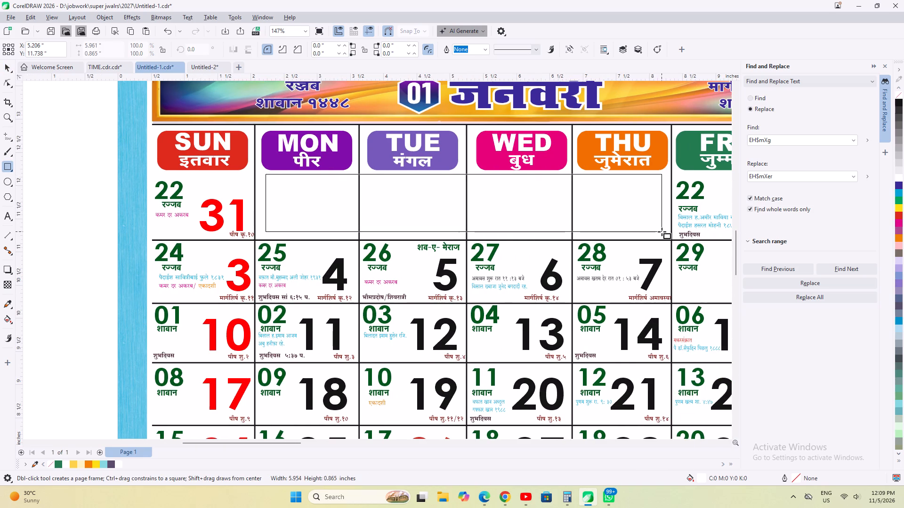
left_click_drag(662, 231, 662, 239)
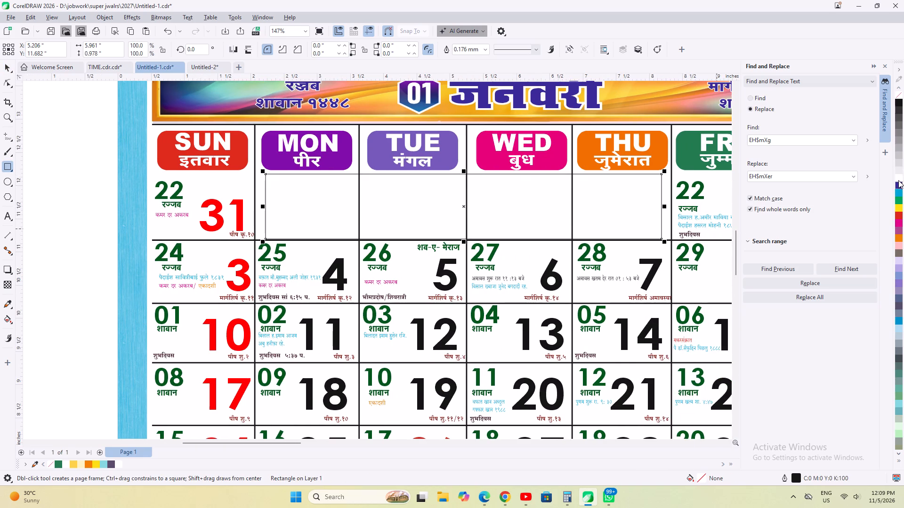
left_click(898, 179)
right_click(899, 98)
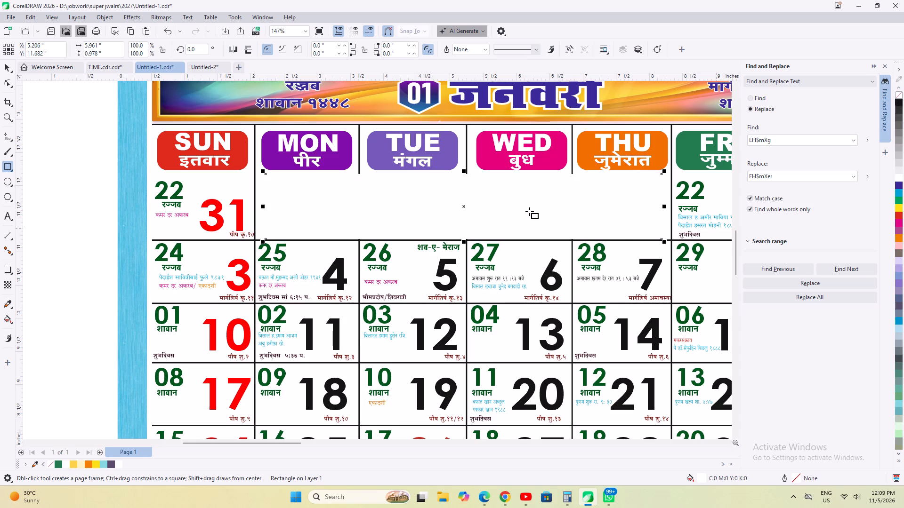
Extend the white cover rectangle's upper edge slightly towards the weekday labels, making it about 1.0 inch high.
scroll(318, 251, "up", 9)
scroll(497, 274, "down", 7)
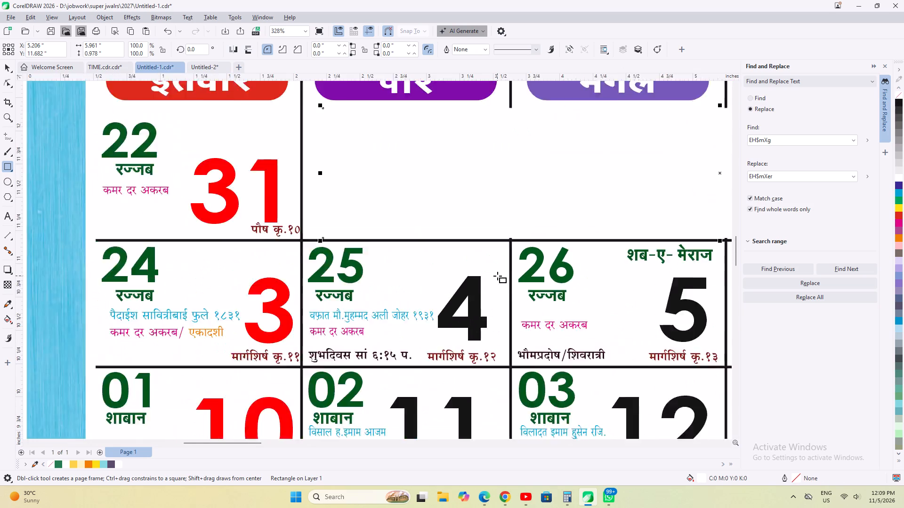
scroll(497, 276, "down", 4)
scroll(400, 211, "down", 4)
scroll(553, 218, "up", 7)
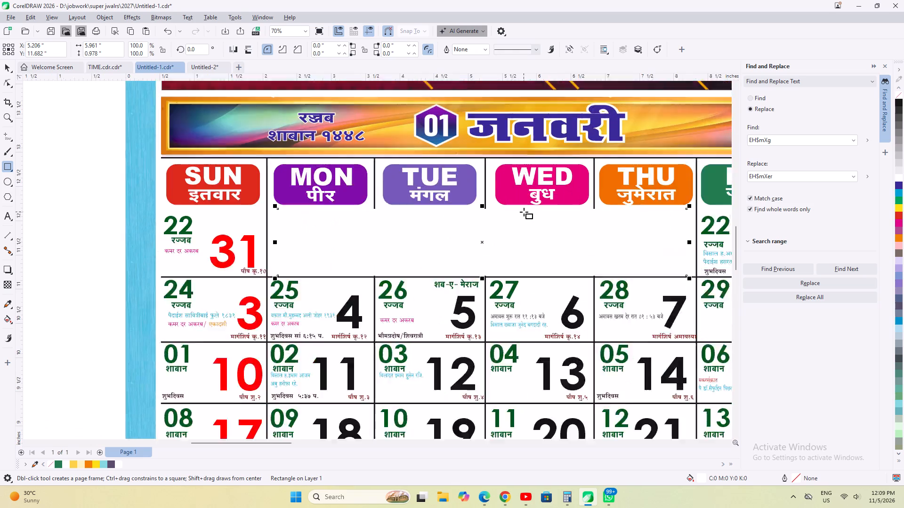
scroll(524, 212, "up", 3)
left_click(458, 205)
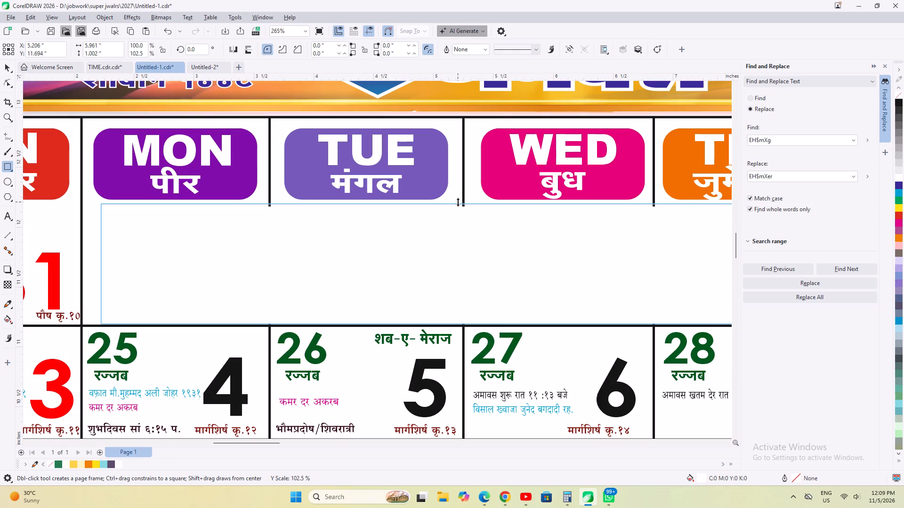
Move the ZEON logo onto the white rectangle below MON and TUE, at about X 3.51, Y 11.71 inches, and bring it to front.
scroll(457, 201, "down", 5)
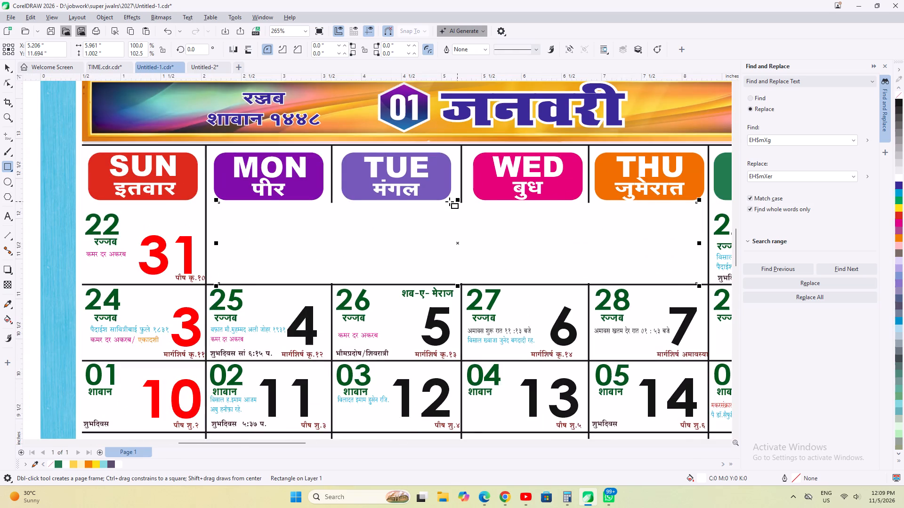
scroll(273, 233, "down", 3)
scroll(209, 232, "down", 5)
left_click(6, 68)
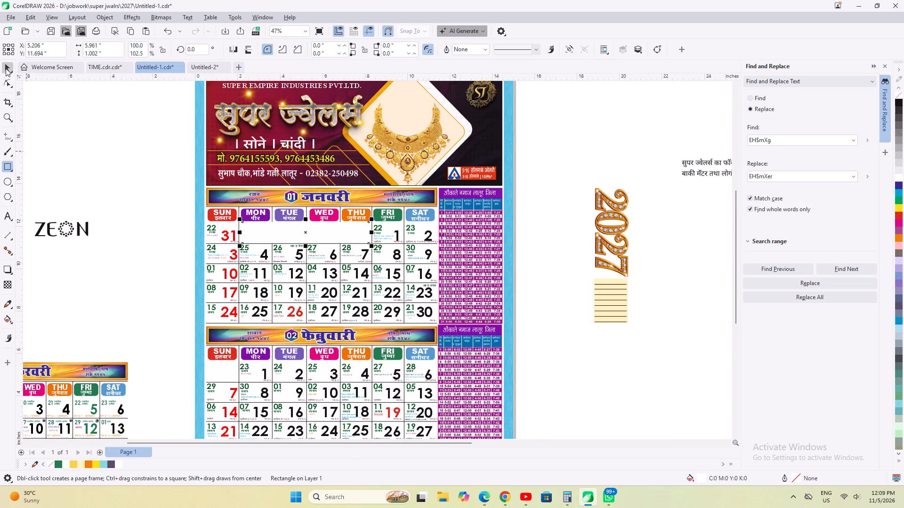
left_click_drag(143, 165, 1, 285)
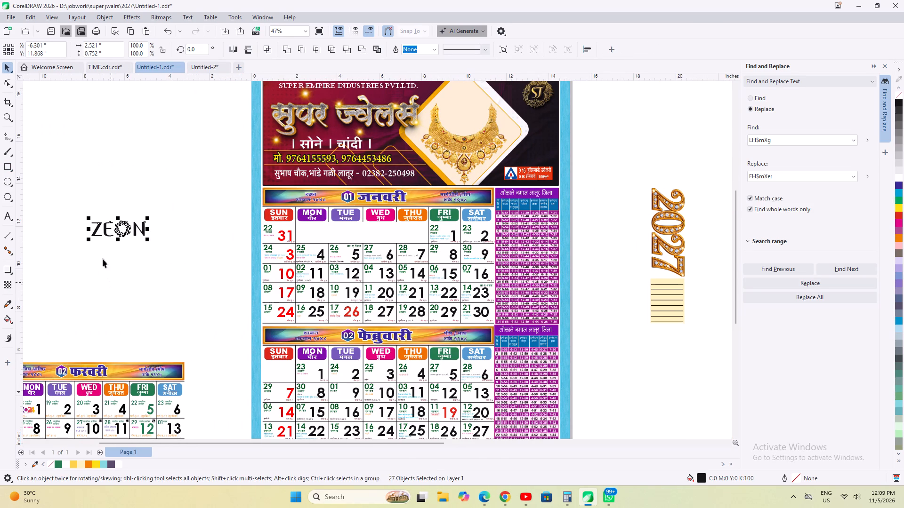
left_click_drag(116, 226, 324, 230)
key("shift+Page_Up")
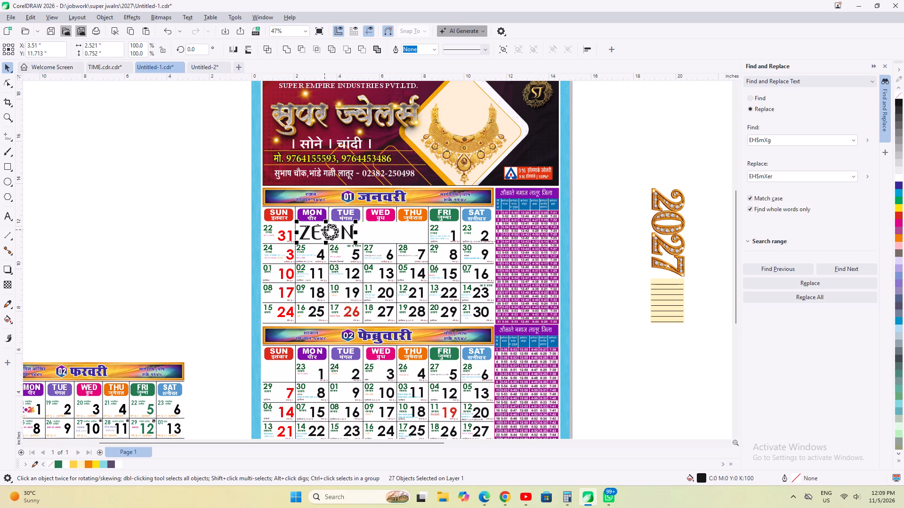
Scale the ZEON logo to about 91%, roughly 2.29 by 0.68 inches, keeping it centred in place.
scroll(324, 230, "up", 9)
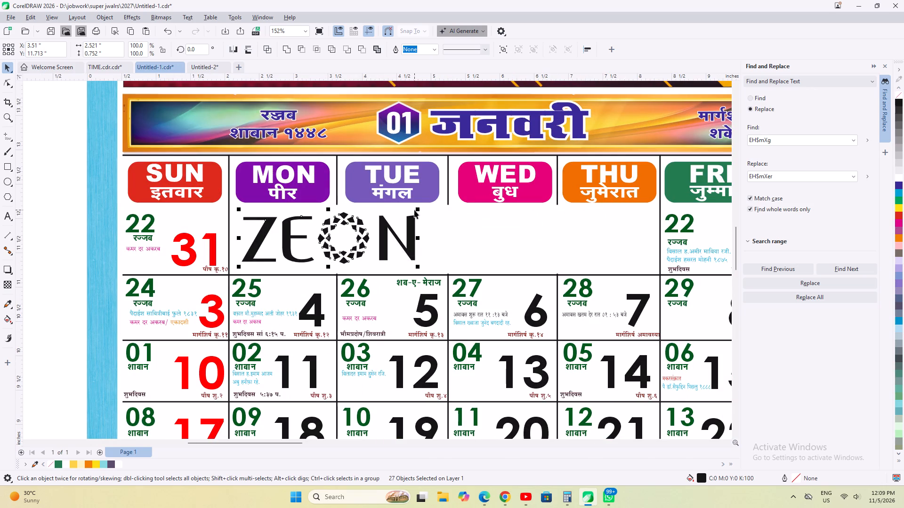
left_click(420, 209, "shift")
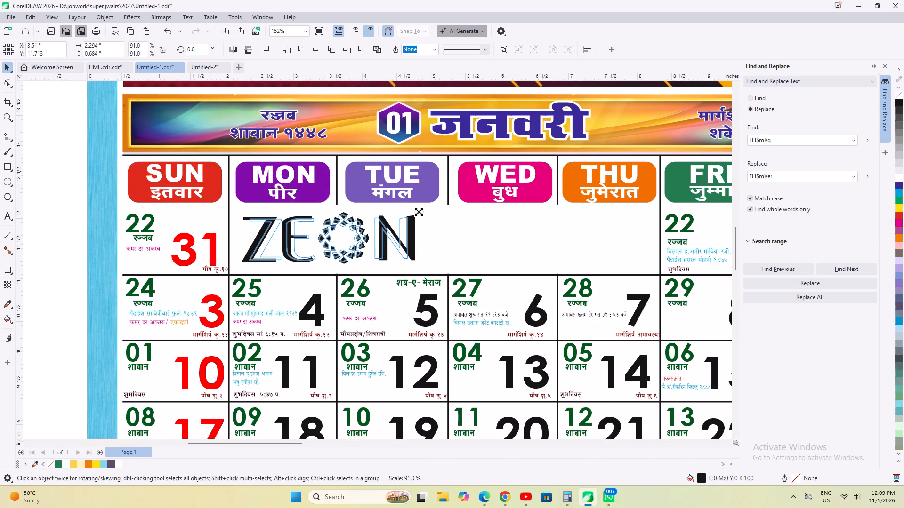
scroll(418, 212, "down", 3)
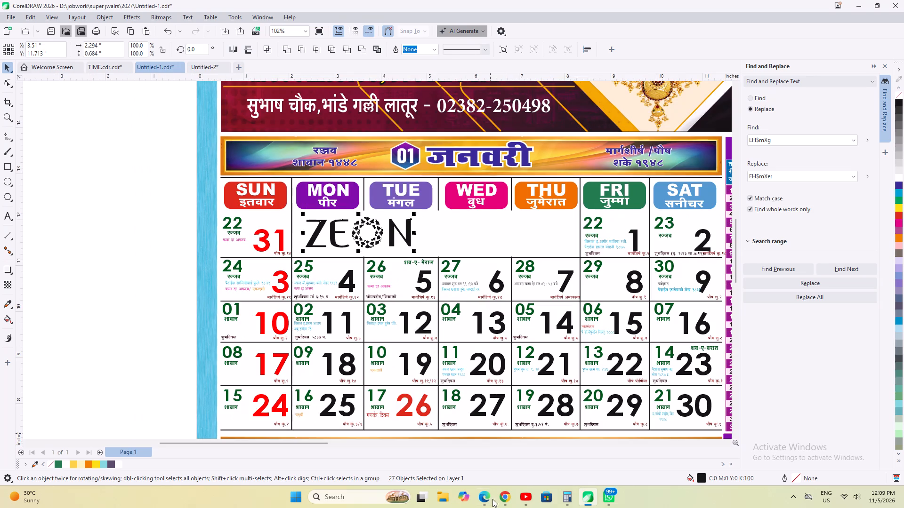
Switch to the Chrome browser.
left_click(499, 503)
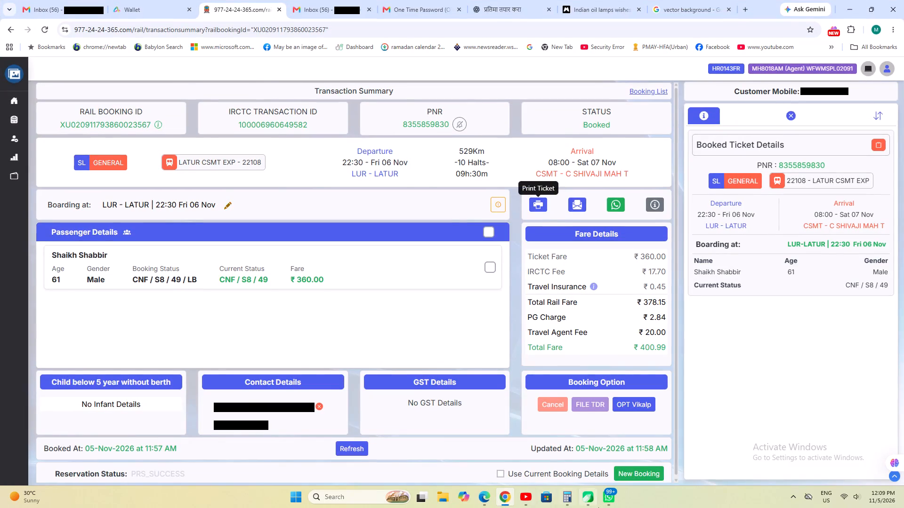
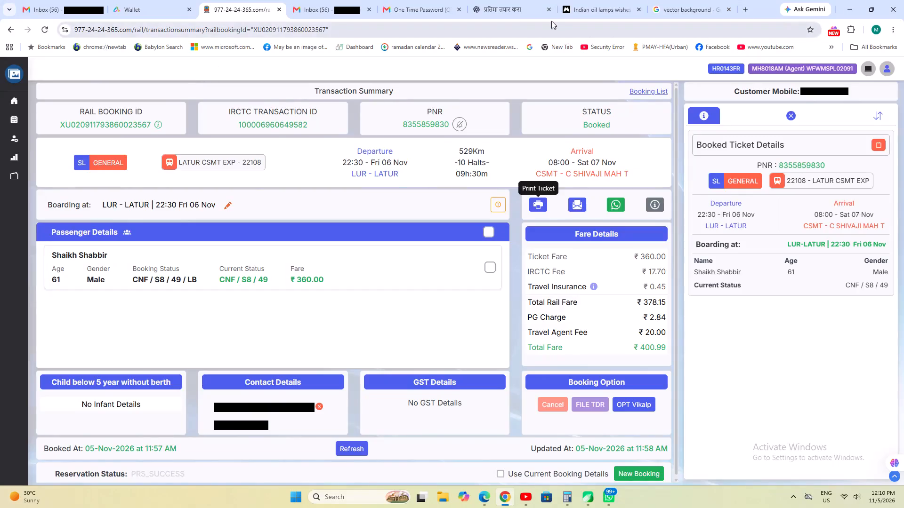
Search Google for "zion dimond & silver" in place of the vector background image search.
left_click(500, 4)
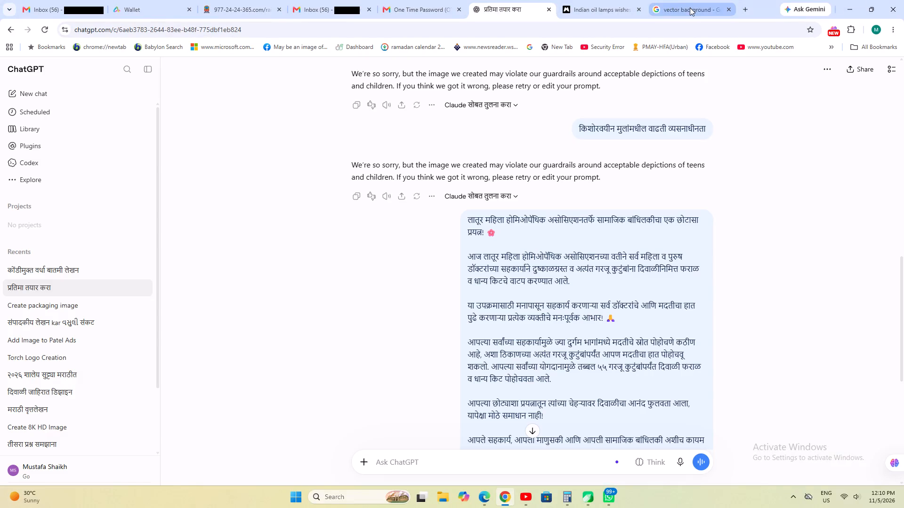
left_click(690, 8)
left_click(302, 77)
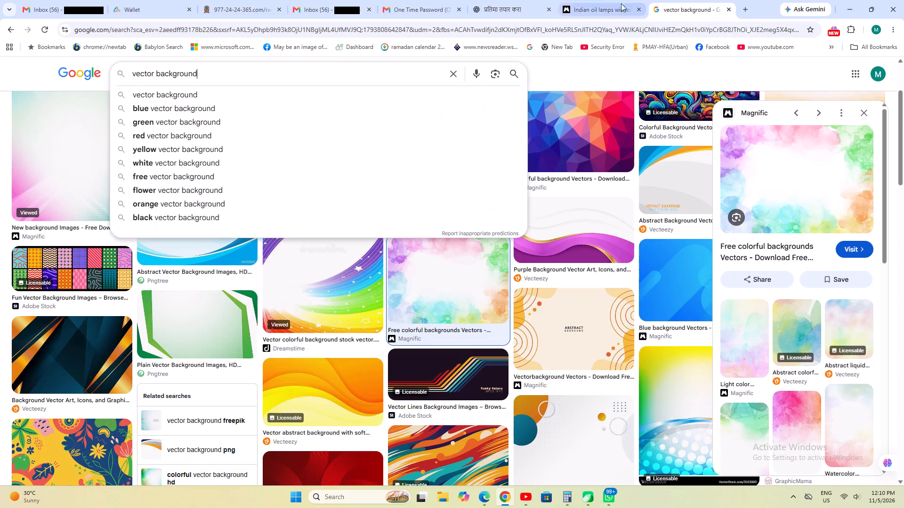
left_click(546, 32)
type("goo")
key("Return")
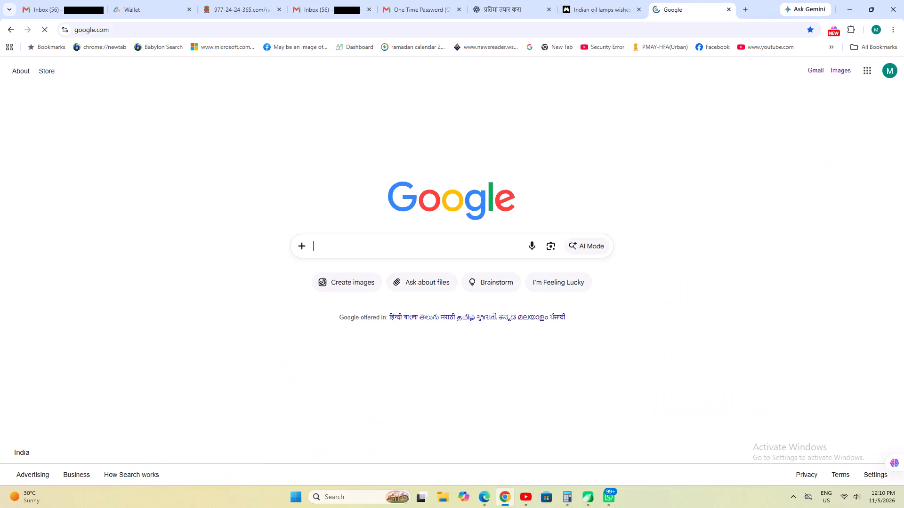
type("zion")
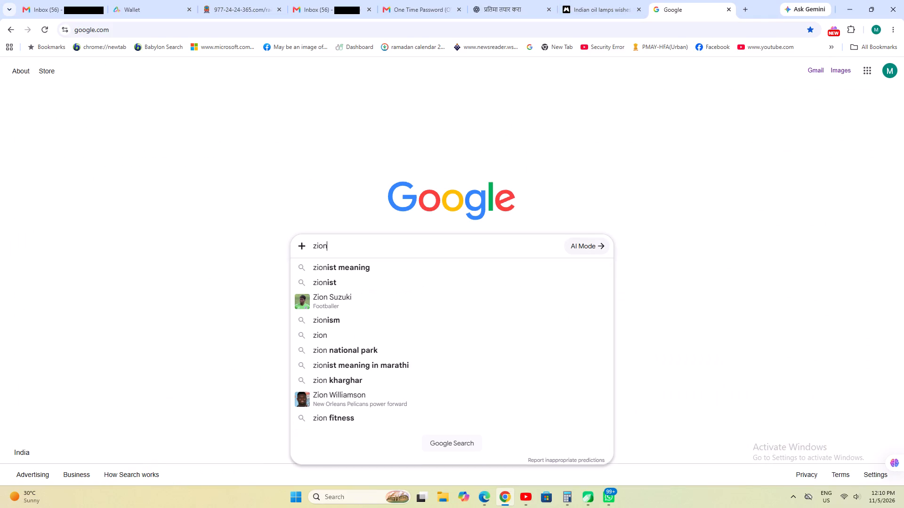
key("space")
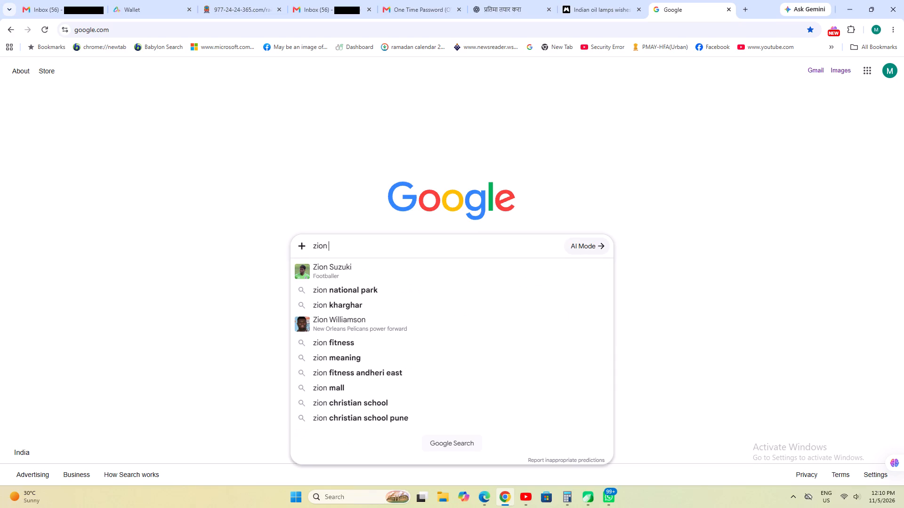
type("dim")
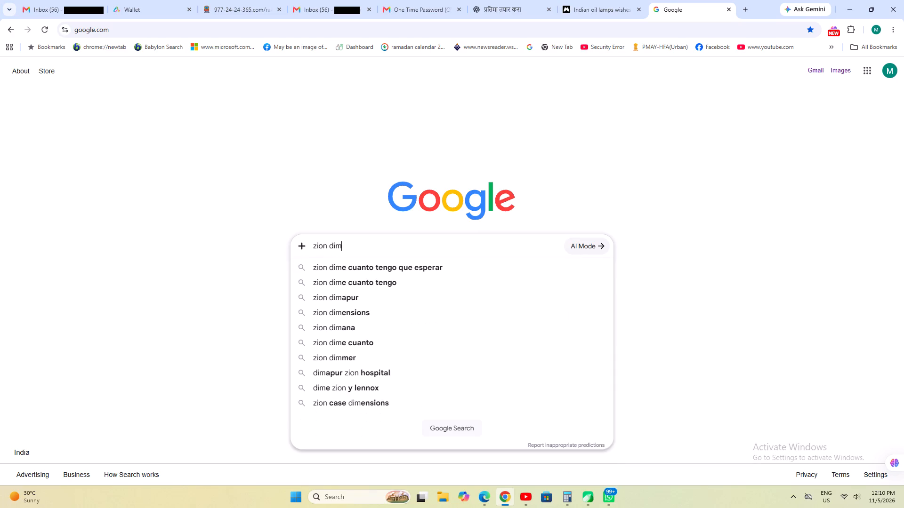
type("ond")
key("space")
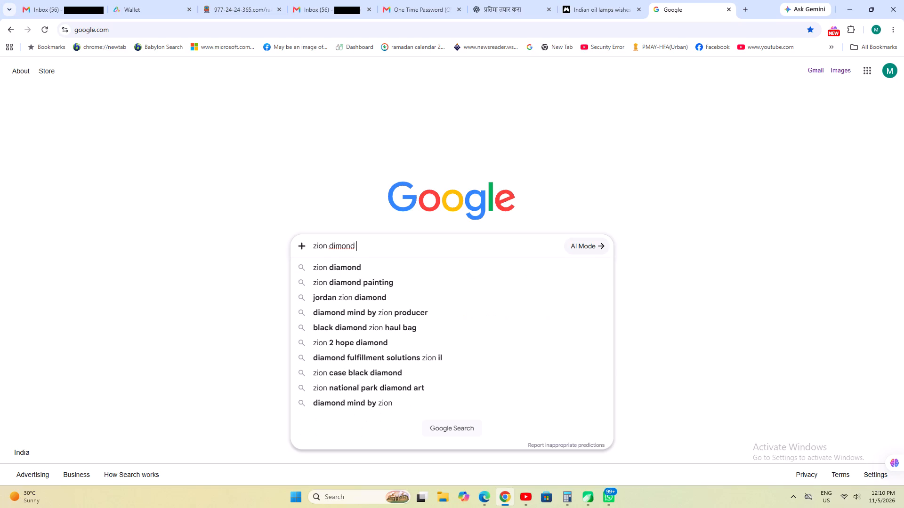
type("& silver a")
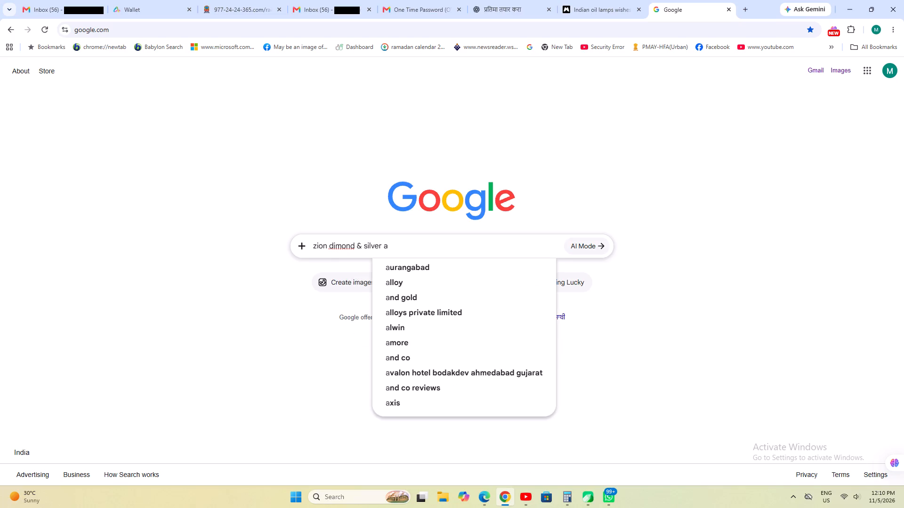
key("BackSpace")
key("Return")
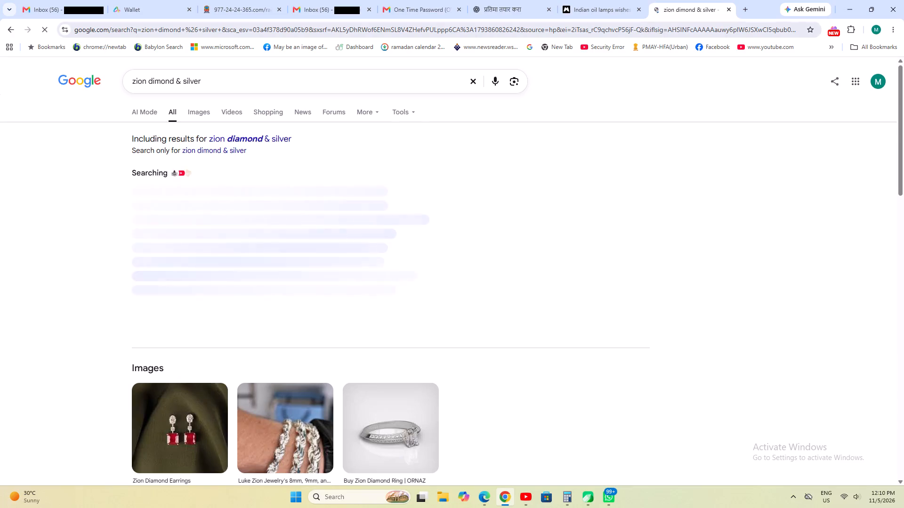
Look through the image results for the "zion dimond & silver" search for matching brand artwork.
left_click(186, 120)
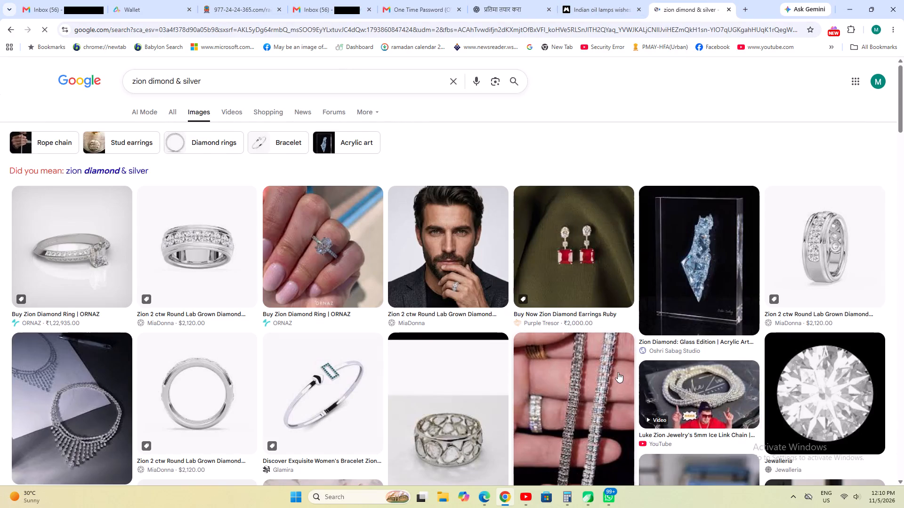
scroll(618, 372, "down", 6)
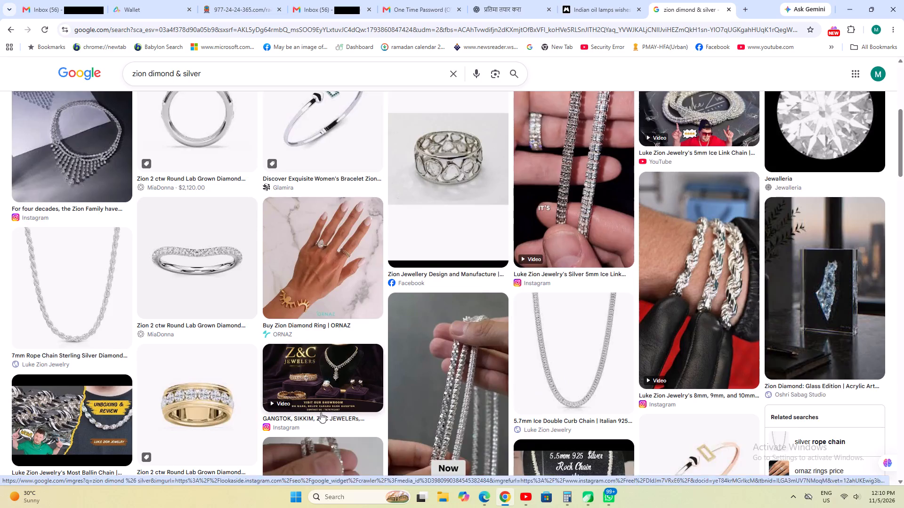
scroll(321, 413, "down", 10)
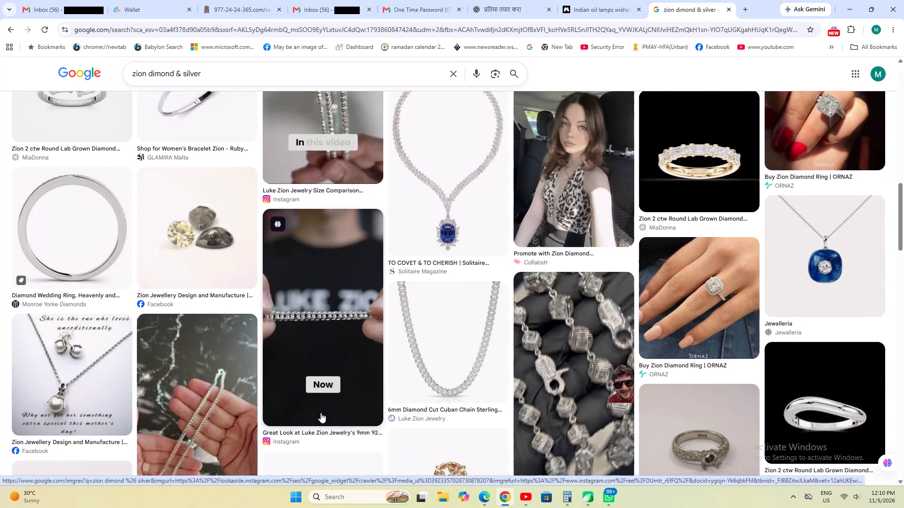
scroll(321, 413, "down", 9)
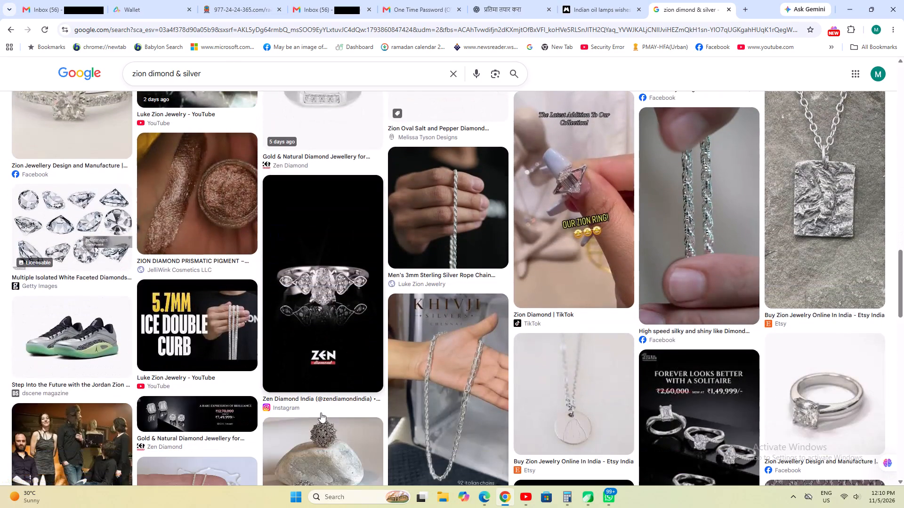
scroll(321, 413, "down", 7)
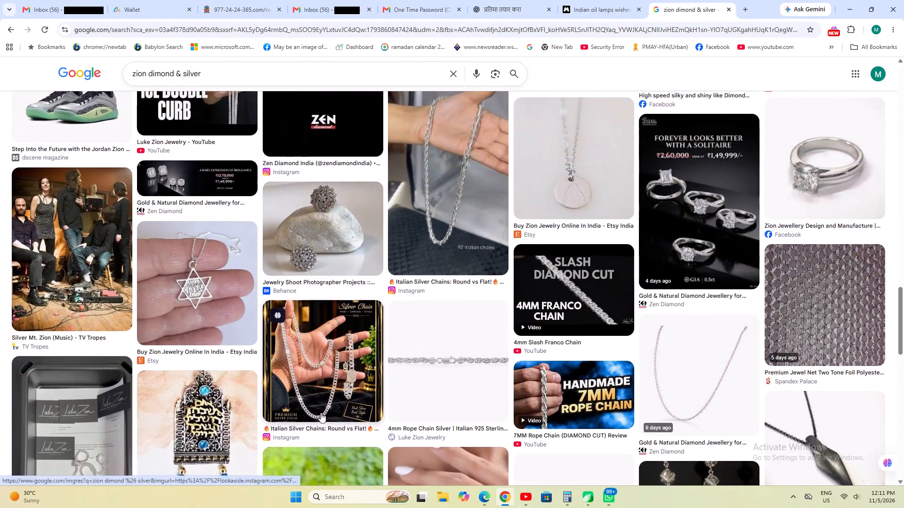
scroll(321, 413, "down", 6)
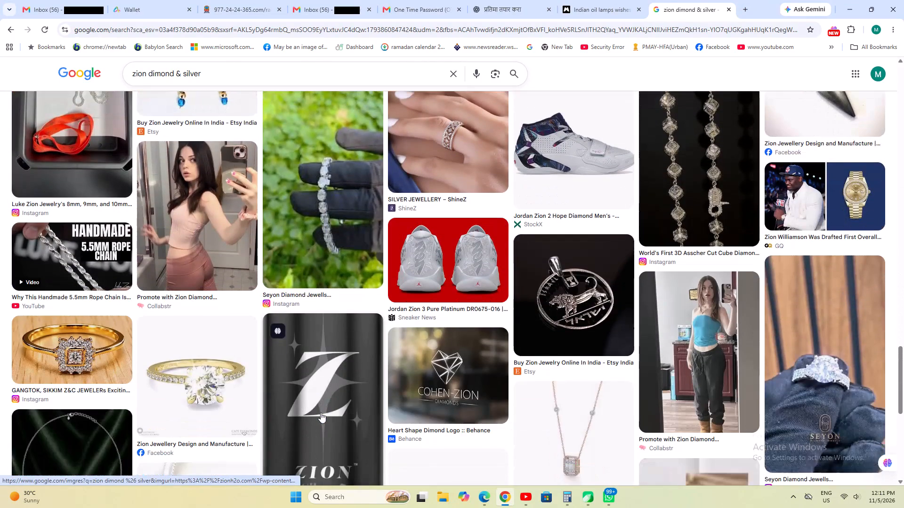
scroll(321, 413, "down", 4)
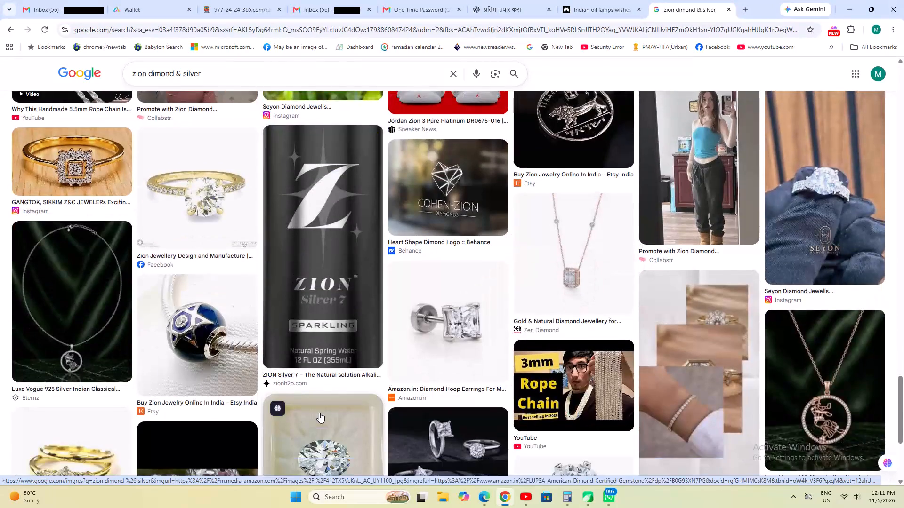
scroll(319, 413, "down", 6)
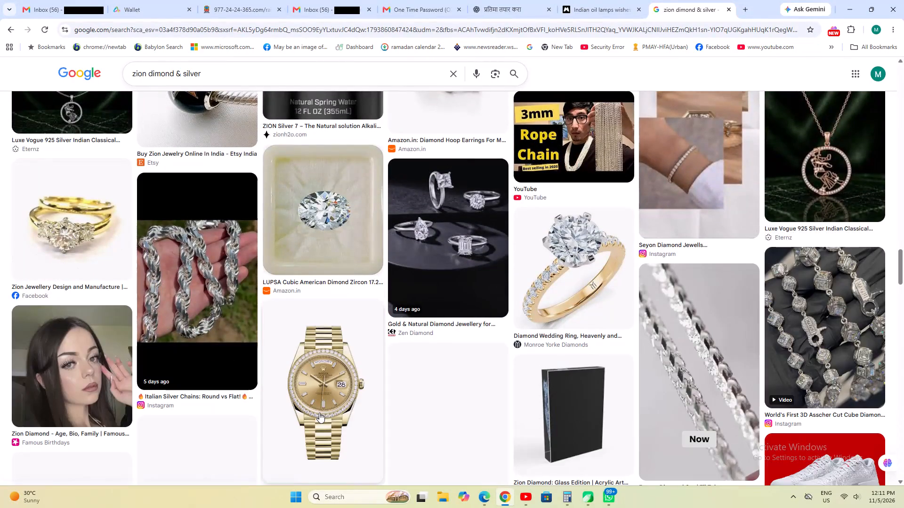
scroll(319, 413, "down", 12)
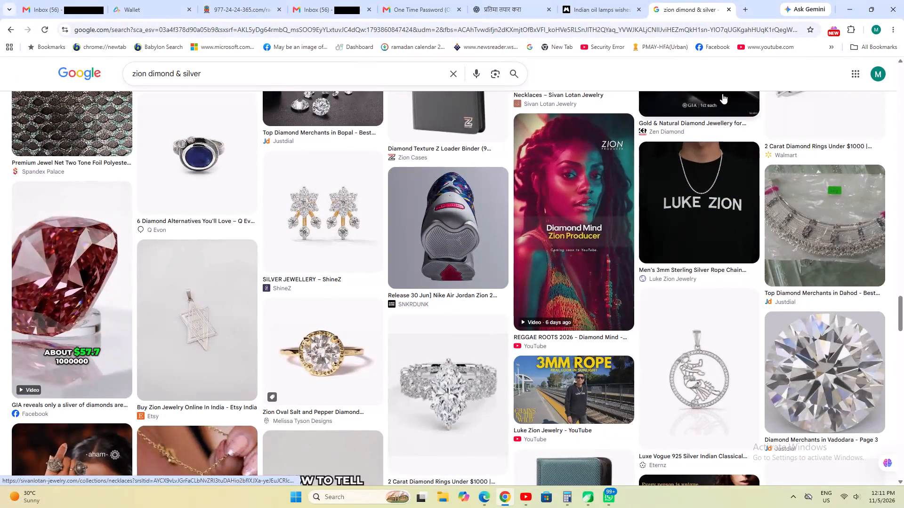
Close the Google image search and switch back to CorelDRAW.
left_click(727, 6)
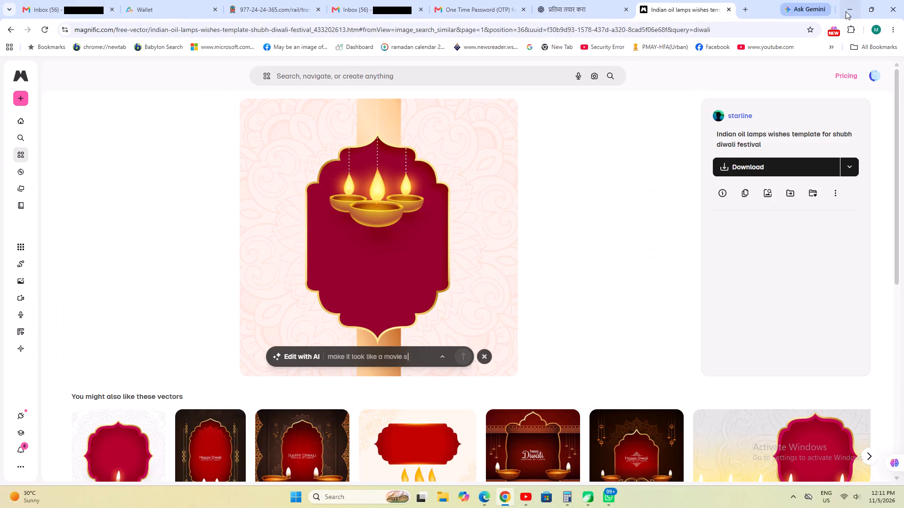
left_click(850, 11)
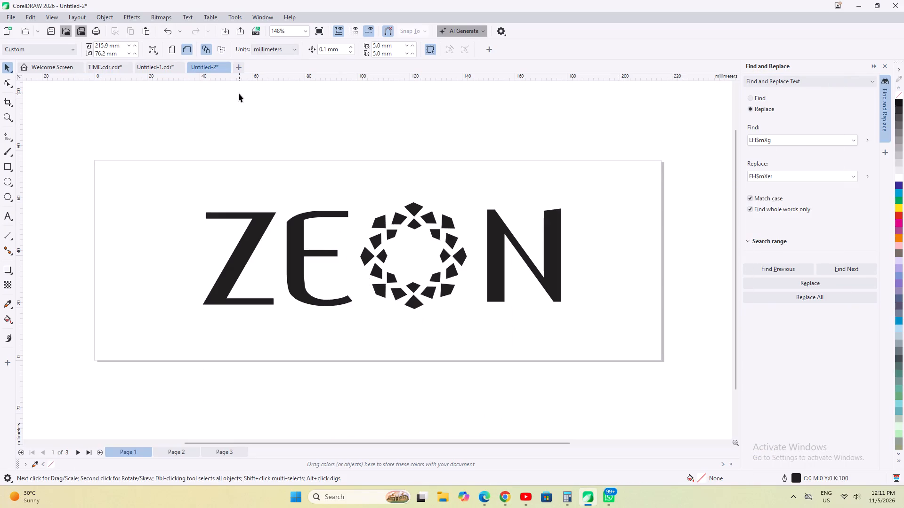
Inspect the emblem pieces in the ZEON logo's O and compare the artwork on pages 1 to 3 of Untitled-2.
left_click(391, 227, "ctrl")
left_click(398, 223, "ctrl")
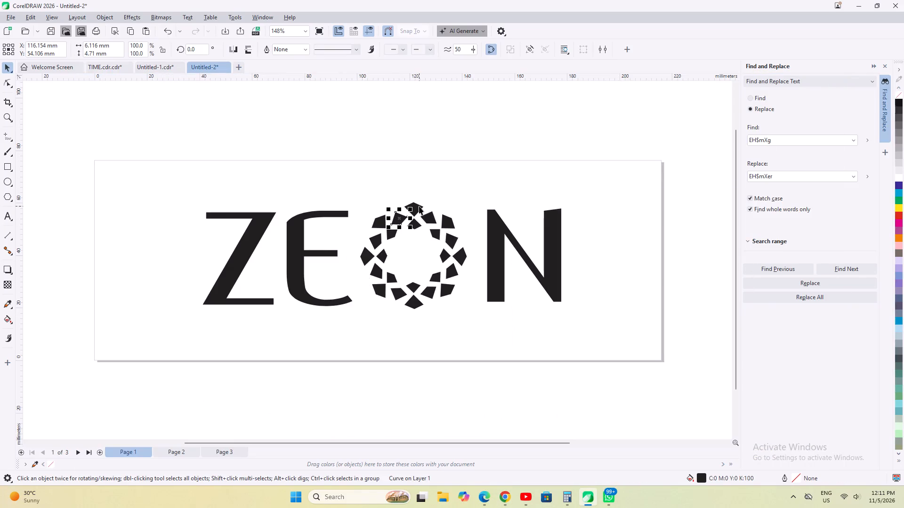
left_click(419, 206, "ctrl")
left_click(434, 218, "ctrl")
left_click(452, 220, "ctrl")
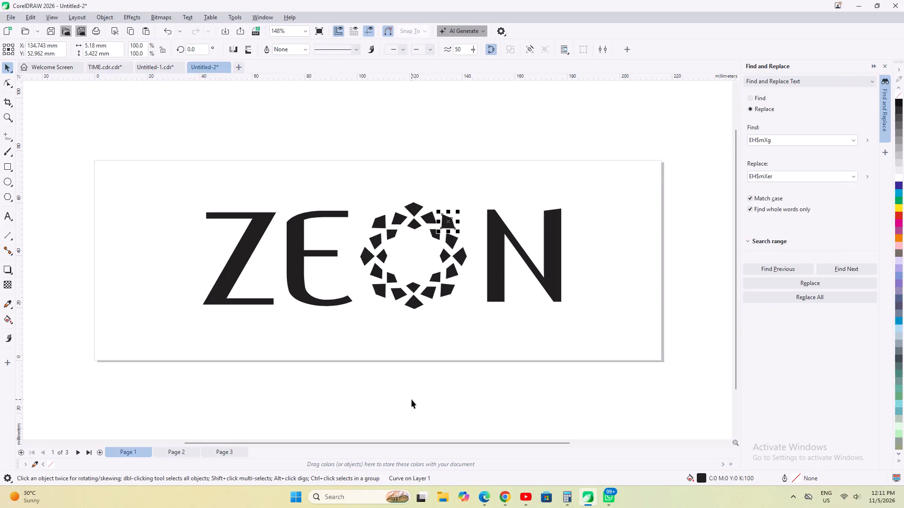
left_click(412, 399)
left_click(161, 454)
left_click(221, 453)
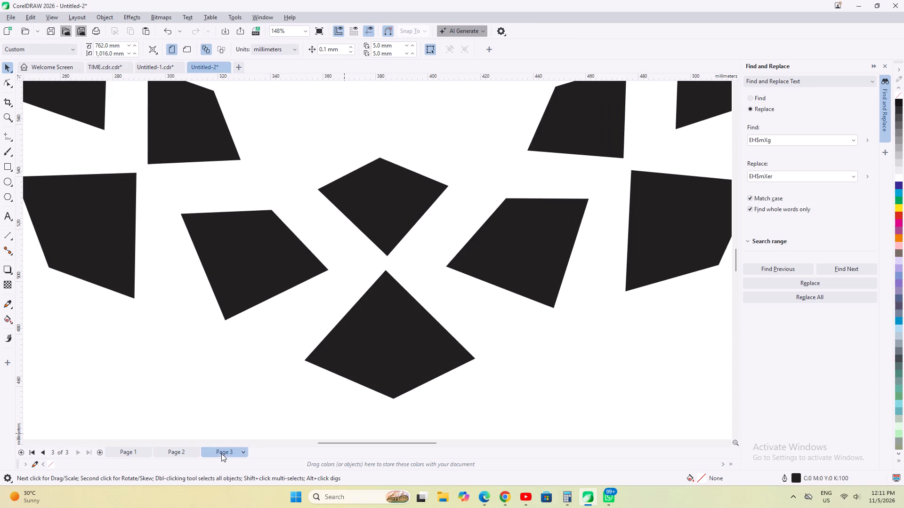
scroll(385, 309, "down", 20)
scroll(385, 309, "down", 2)
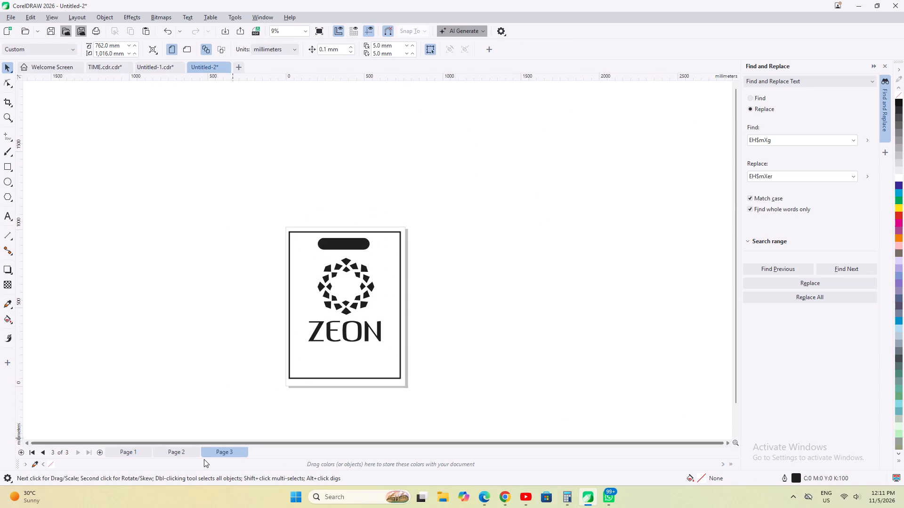
left_click(178, 452)
left_click(128, 453)
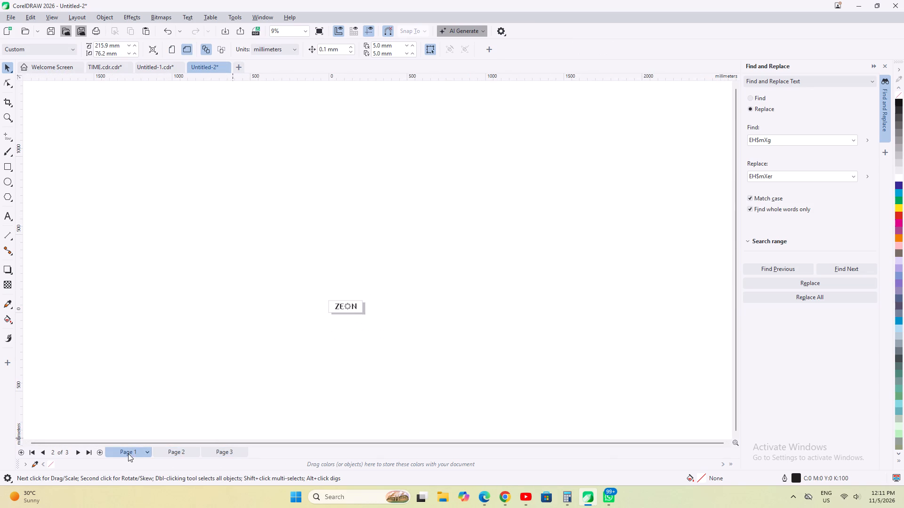
left_click(175, 450)
left_click(222, 450)
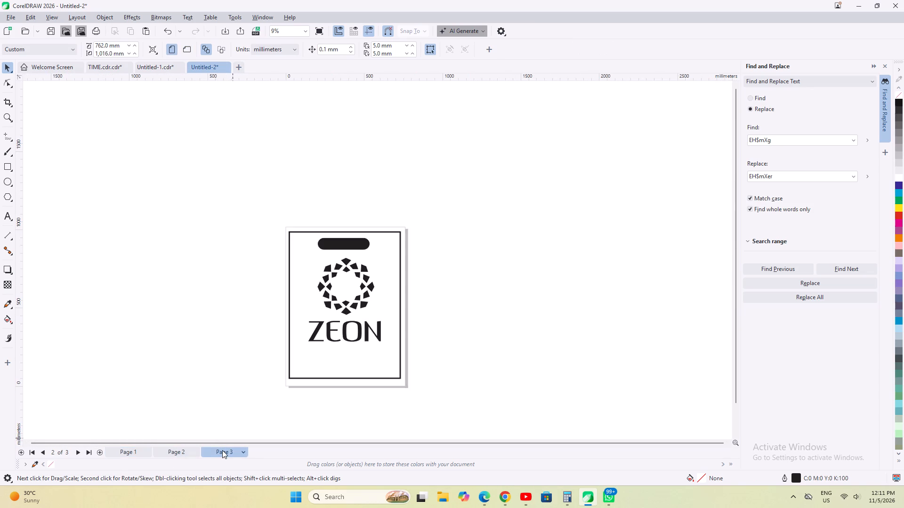
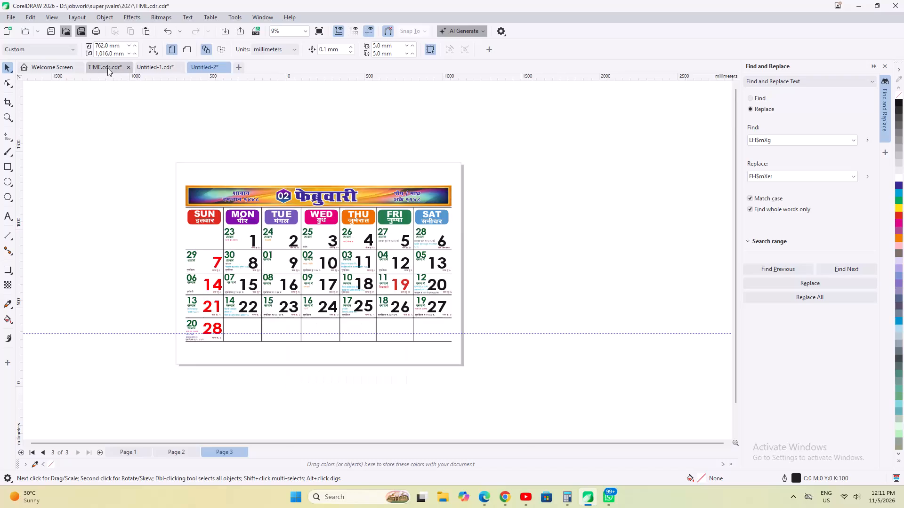
Select the complete calendar page in Untitled-1, including the header, month grids and prayer-times tables, and group it.
left_click(152, 66)
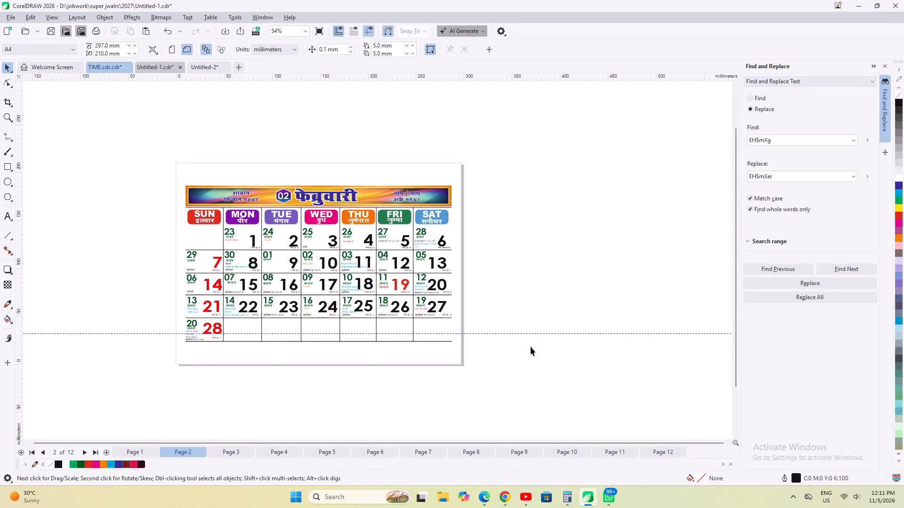
scroll(334, 227, "down", 5)
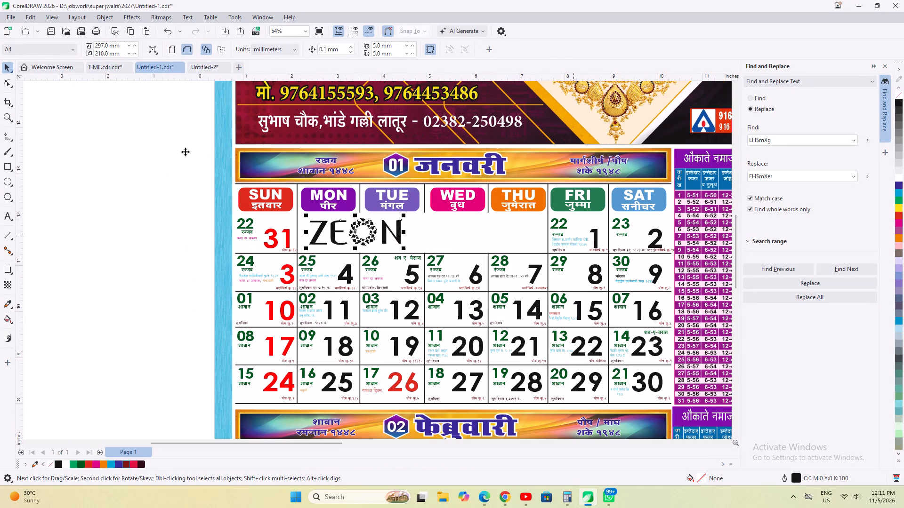
scroll(185, 151, "down", 1)
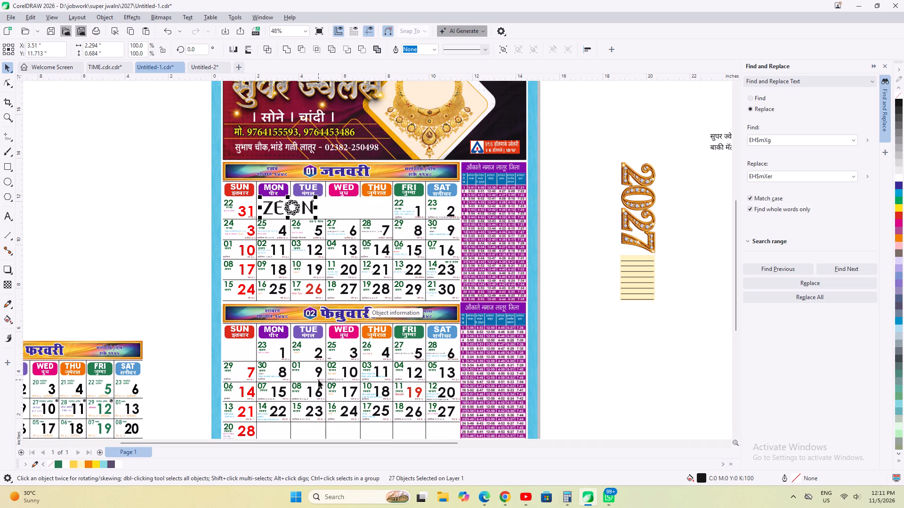
scroll(294, 359, "down", 1)
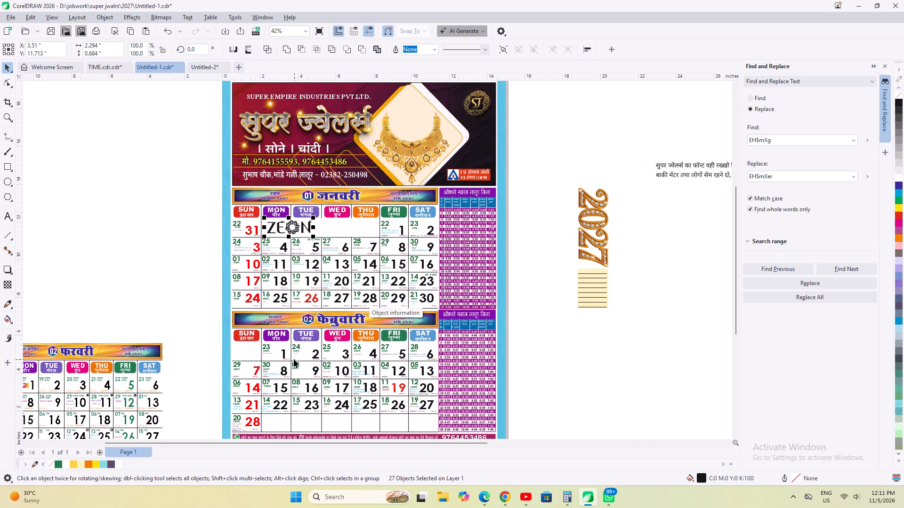
scroll(294, 359, "down", 2)
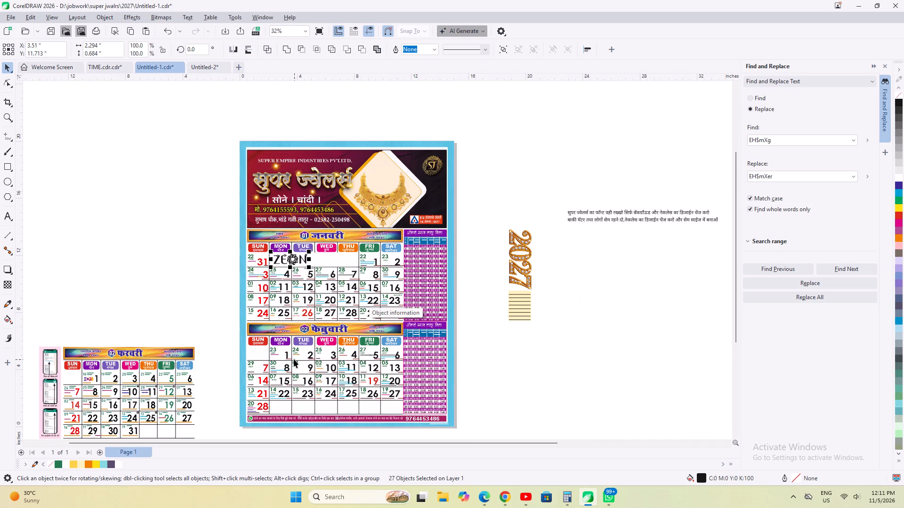
left_click_drag(194, 115, 453, 398)
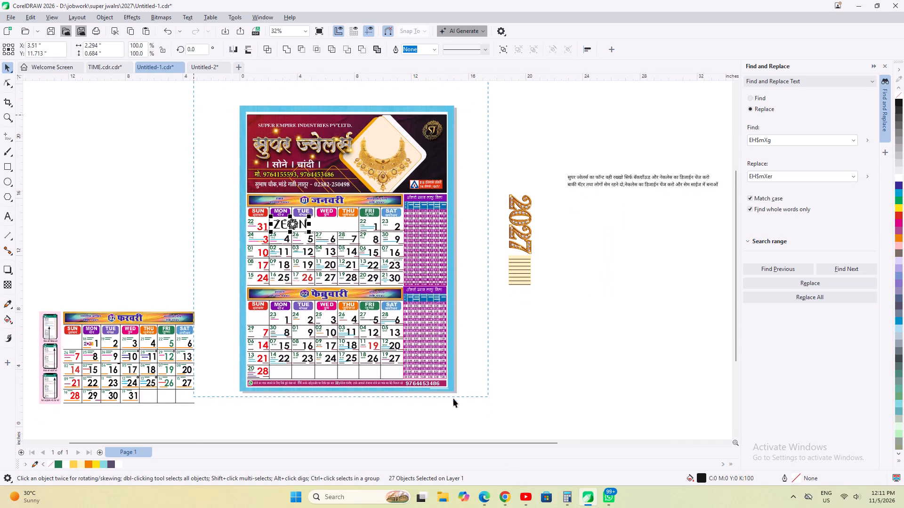
left_click_drag(453, 398, 476, 413)
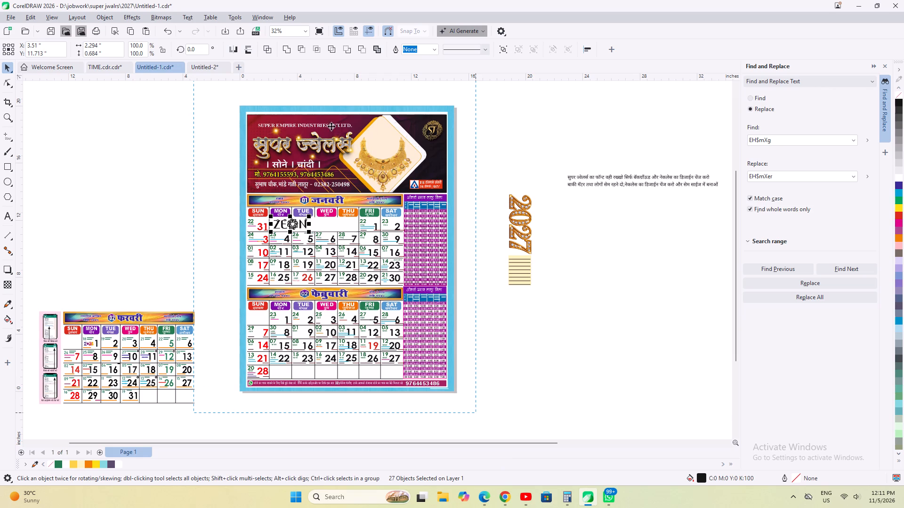
left_click(212, 109)
left_click_drag(217, 86, 469, 413)
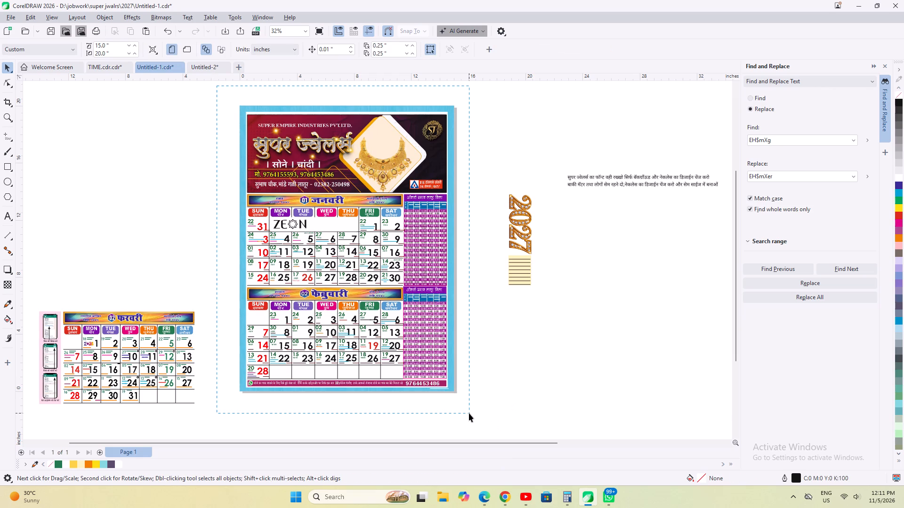
left_click_drag(469, 413, 475, 424)
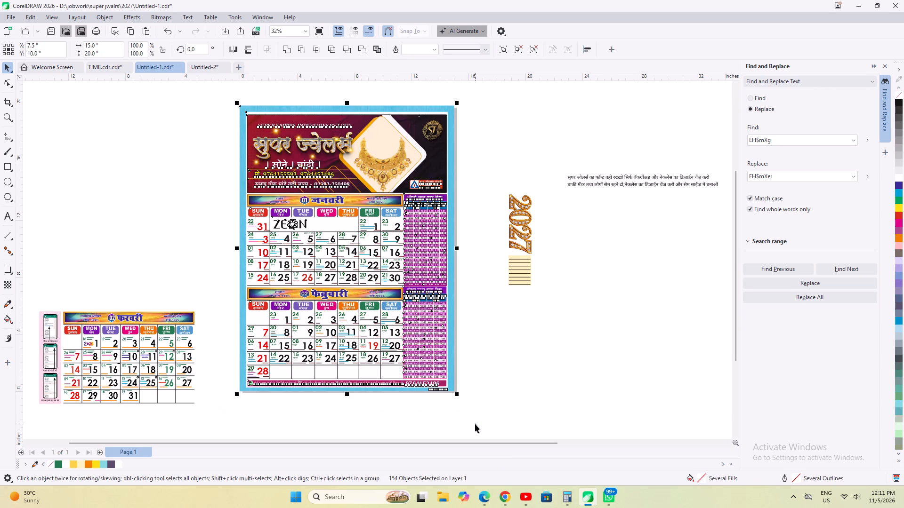
key("ctrl+g")
Export the grouped calendar to the Desktop as a JPG named xx, replacing the existing file.
key("ctrl+e")
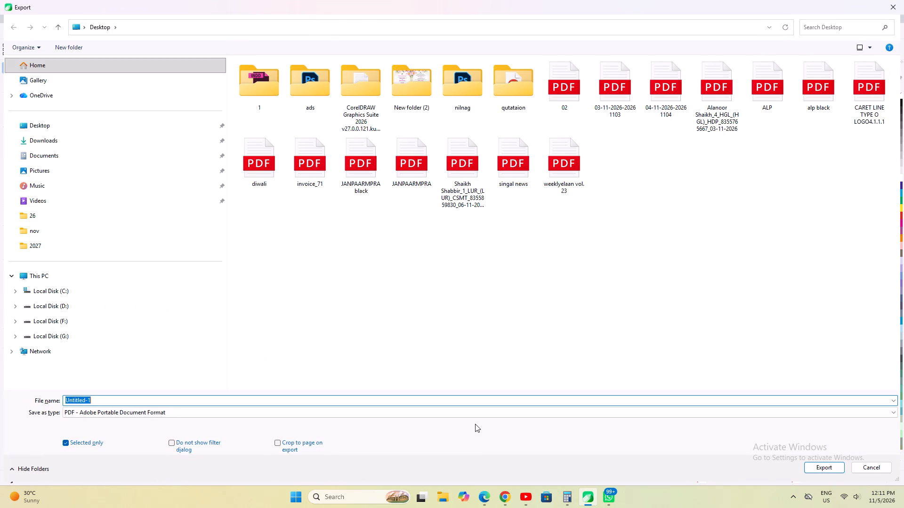
left_click(212, 413)
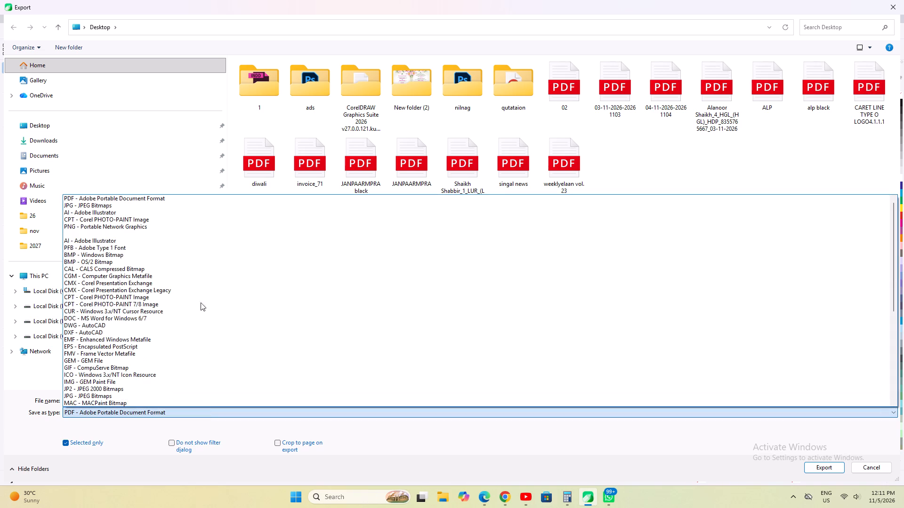
left_click(186, 203)
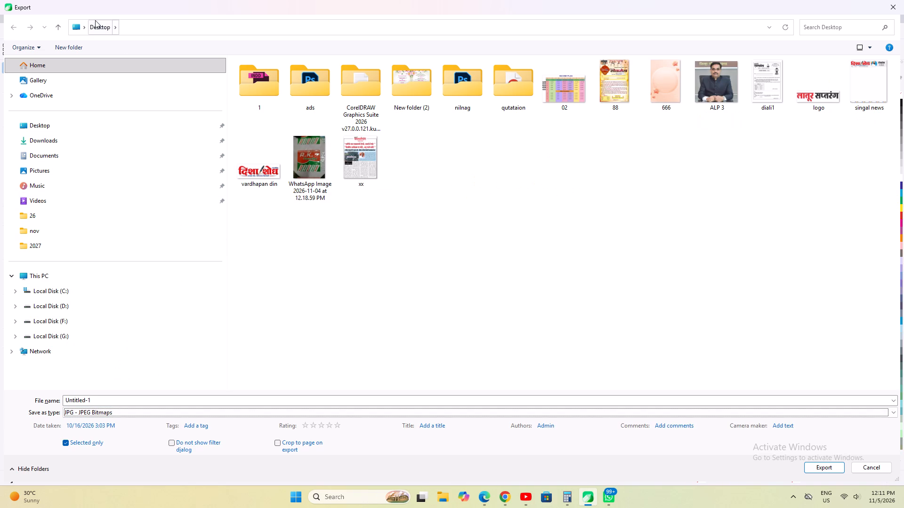
left_click(95, 20)
left_click(100, 401)
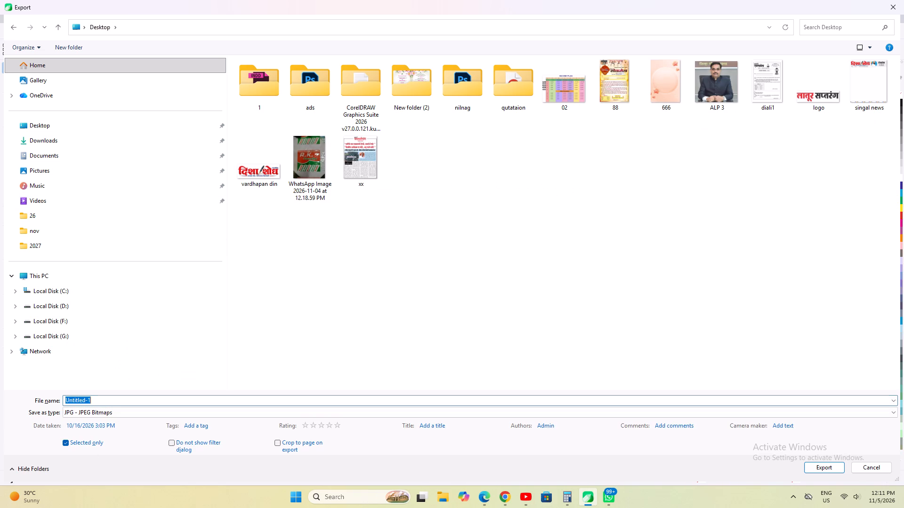
type("xx")
key("Return")
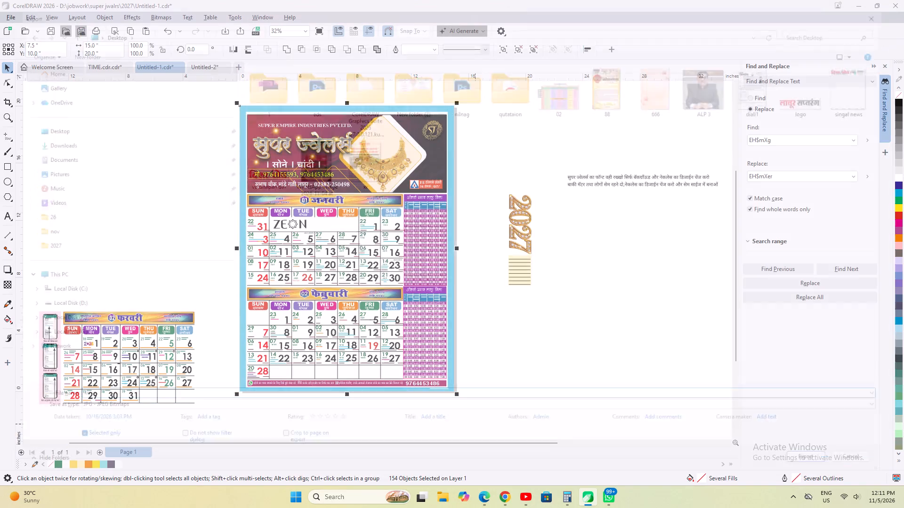
left_click(503, 270)
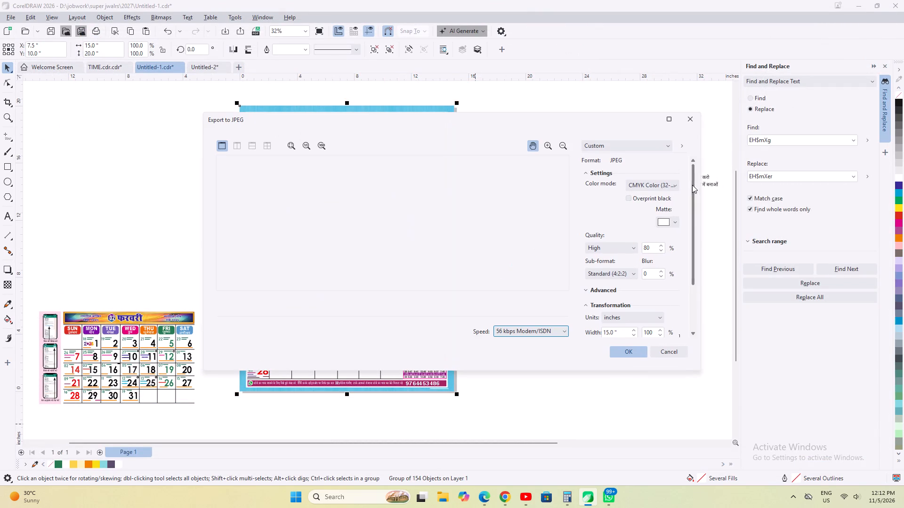
Set the JPEG export resolution to 600 and complete the export.
left_click_drag(692, 186, 690, 263)
triple_click(654, 297)
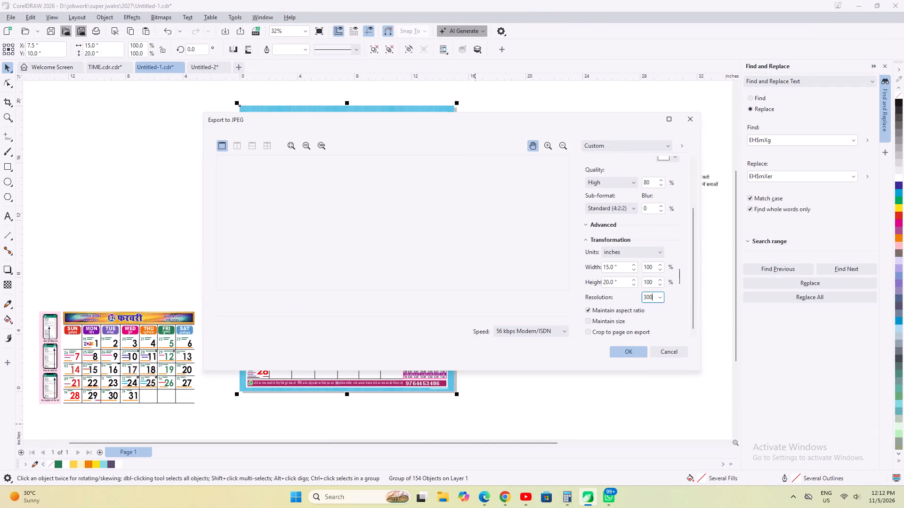
left_click_drag(654, 297, 553, 299)
type("600")
key("Return")
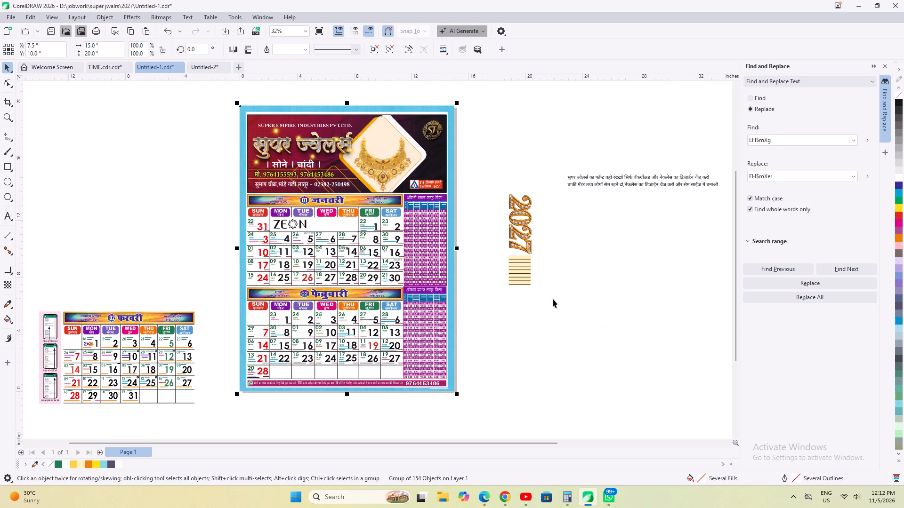
left_click(553, 299)
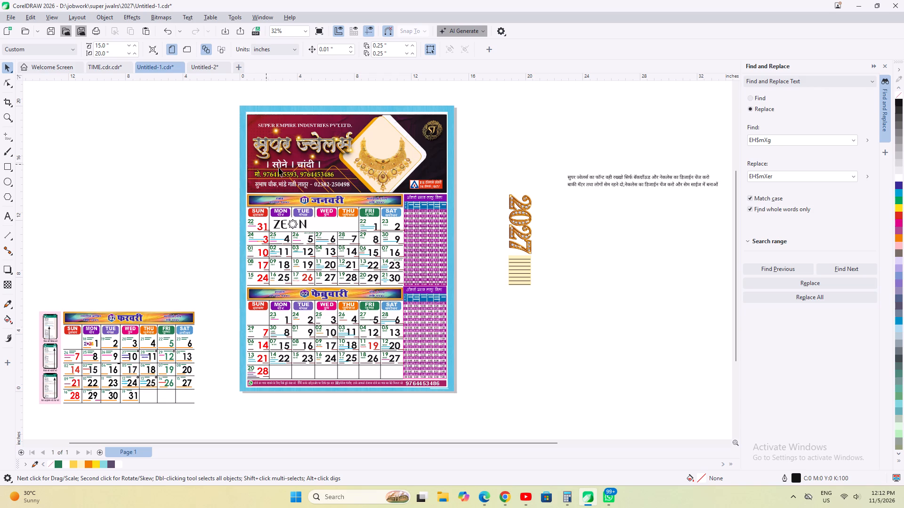
Move the golden 2027 artwork beside the calendar header and set its rotation angle to 0.
scroll(442, 195, "up", 2)
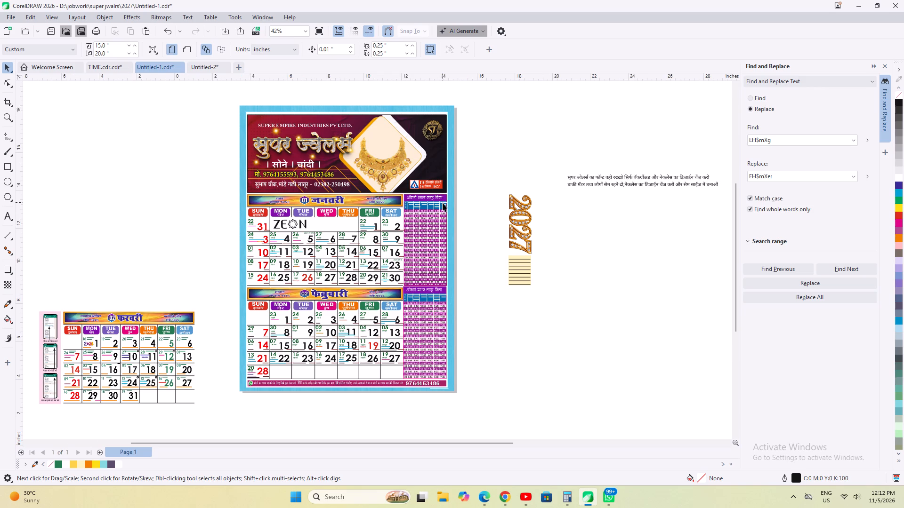
left_click(560, 233)
left_click_drag(553, 200, 546, 234)
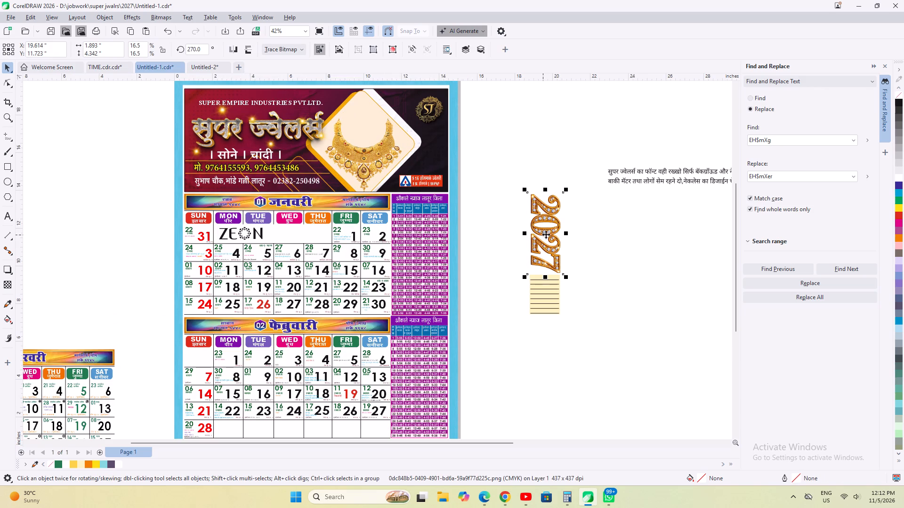
left_click_drag(546, 234, 538, 135)
double_click(202, 46)
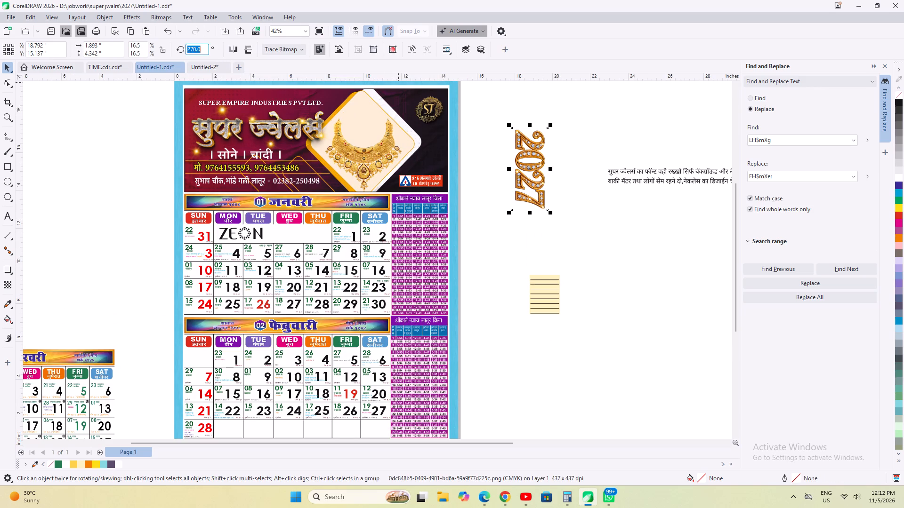
key("0")
key("Return")
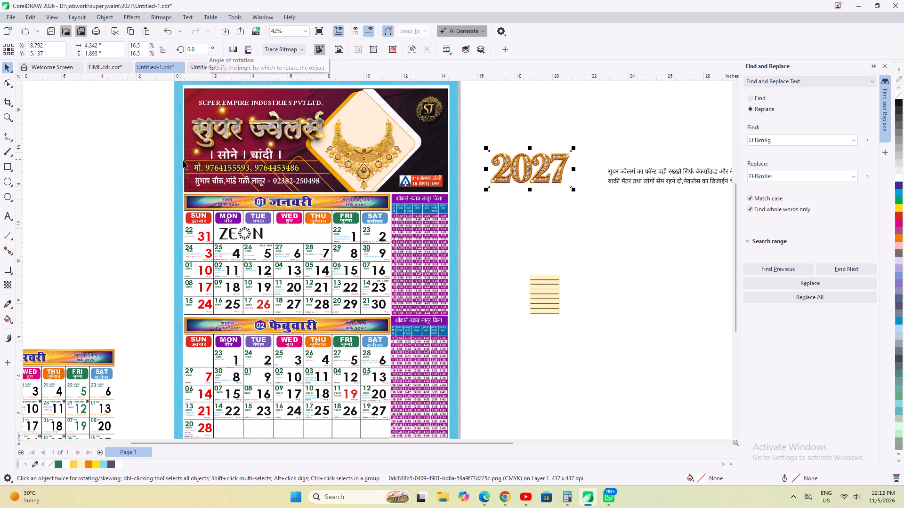
Shrink the 2027 artwork to about 2.1 in wide, place it above the header's 916 hallmark badge and bring it to the front.
left_click_drag(575, 190, 554, 205, "shift")
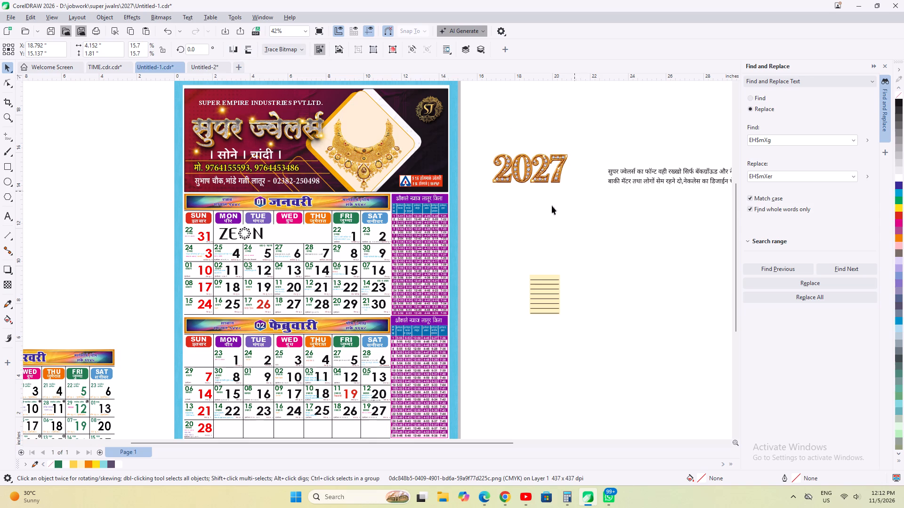
left_click_drag(532, 163, 428, 158)
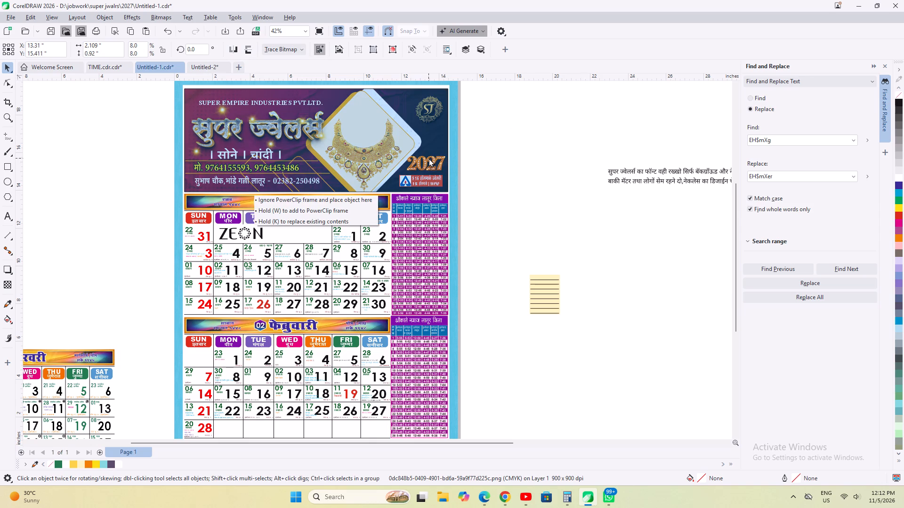
left_click_drag(428, 158, 426, 159)
scroll(424, 159, "up", 9)
key("shift+Page_Up")
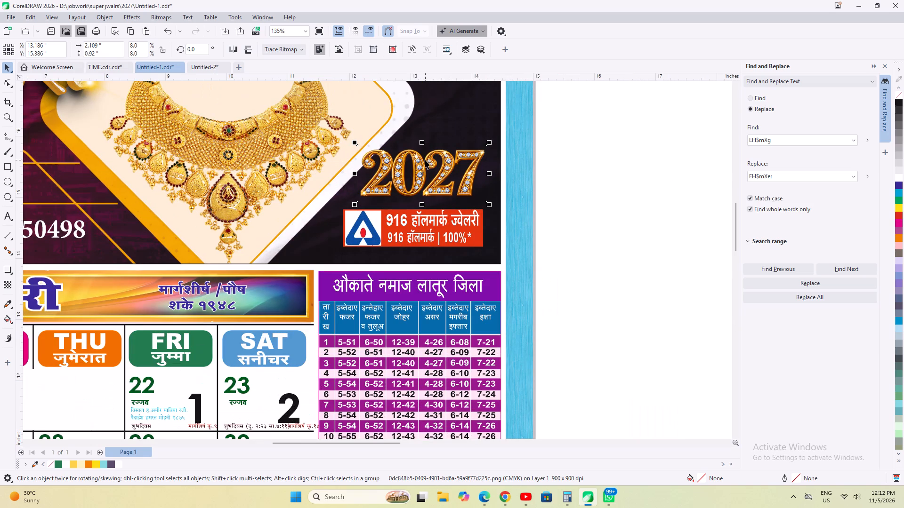
Reduce the 2027 artwork to about 1.6 in wide and reposition it just above the hallmark badge, near the header's outer edge.
scroll(425, 160, "up", 4)
left_click_drag(530, 132, 523, 143, "shift")
left_click_drag(410, 162, 413, 178)
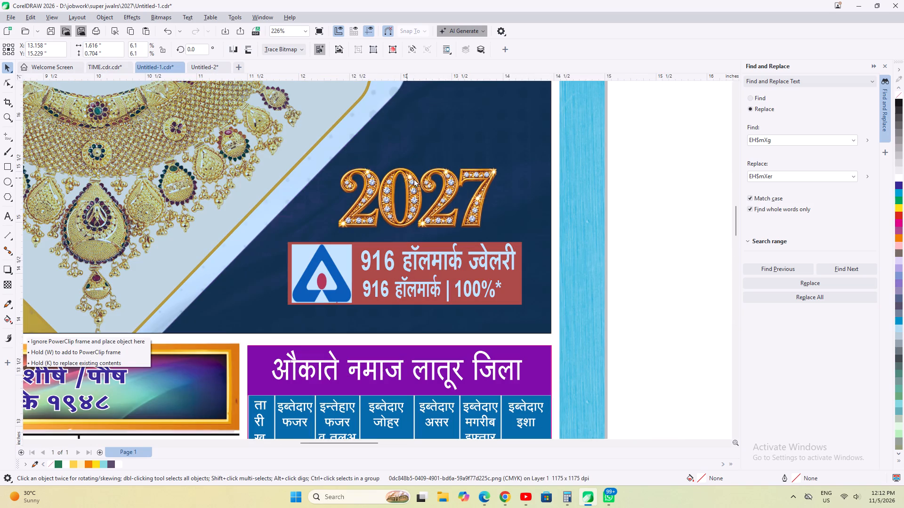
left_click_drag(413, 178, 442, 178)
left_click(645, 269)
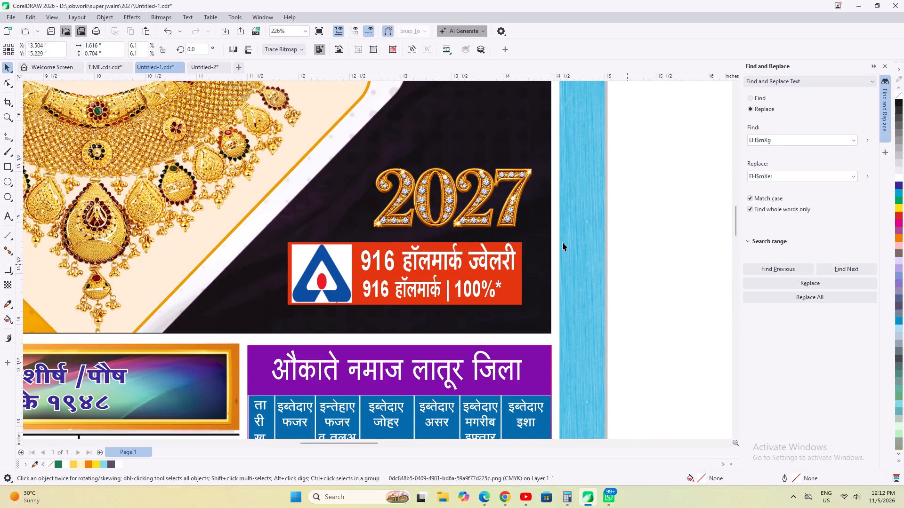
Group the 2027 artwork together with the rest of the calendar.
scroll(563, 242, "down", 8)
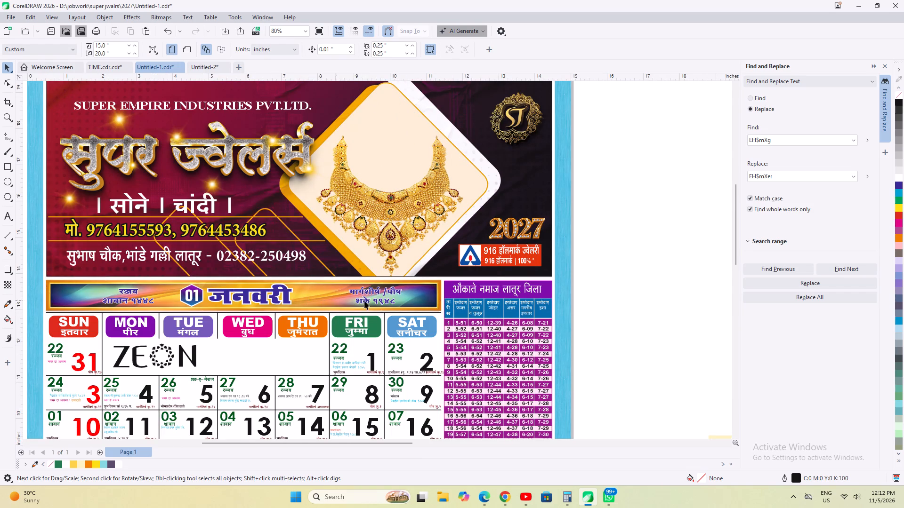
scroll(474, 252, "down", 9)
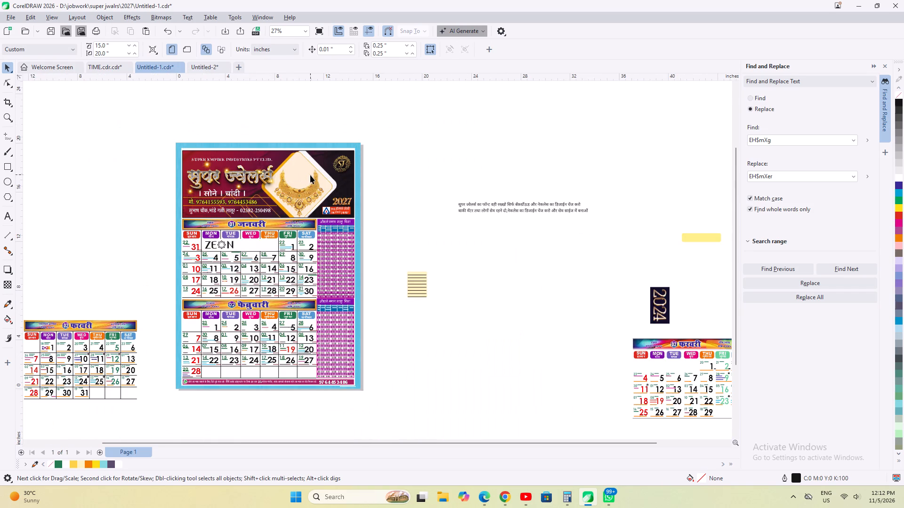
left_click_drag(151, 111, 374, 381)
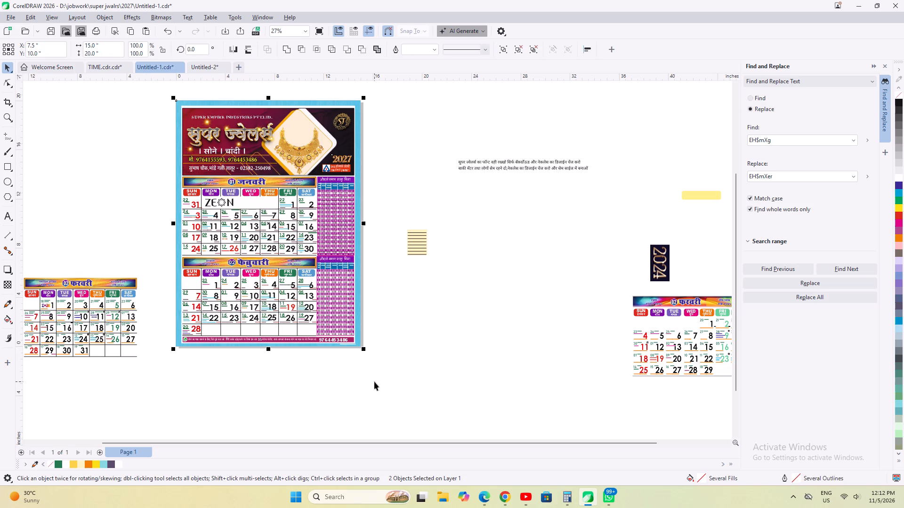
key("ctrl+g")
Export the updated calendar group as a JPG to the Desktop, overwriting the xx file.
key("ctrl+e")
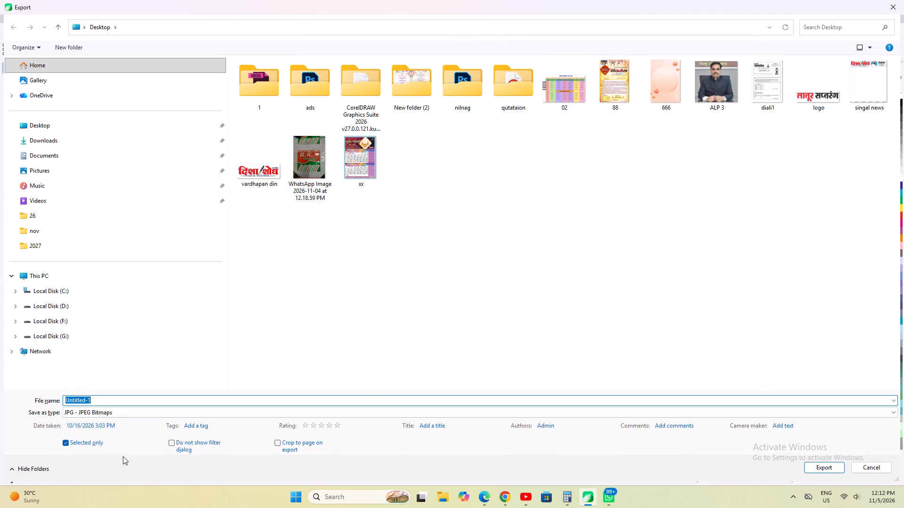
left_click(345, 159)
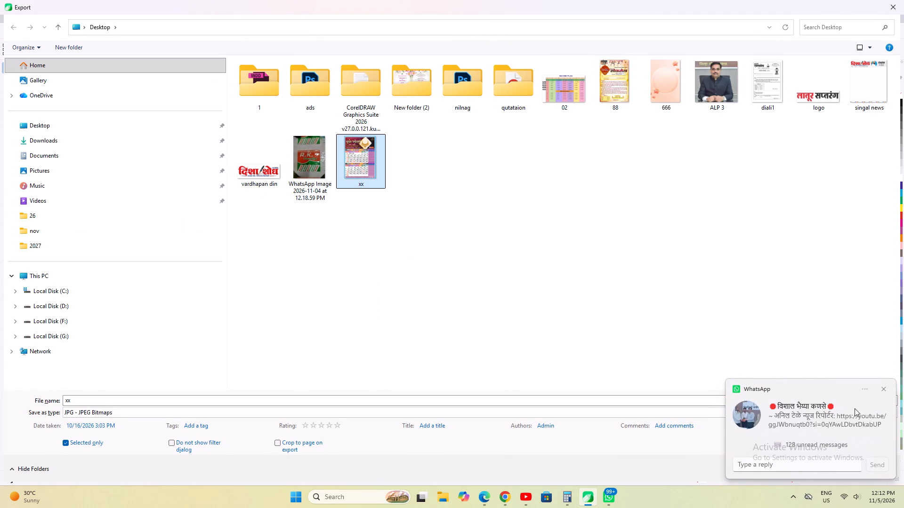
left_click(883, 390)
left_click(836, 460)
left_click(834, 465)
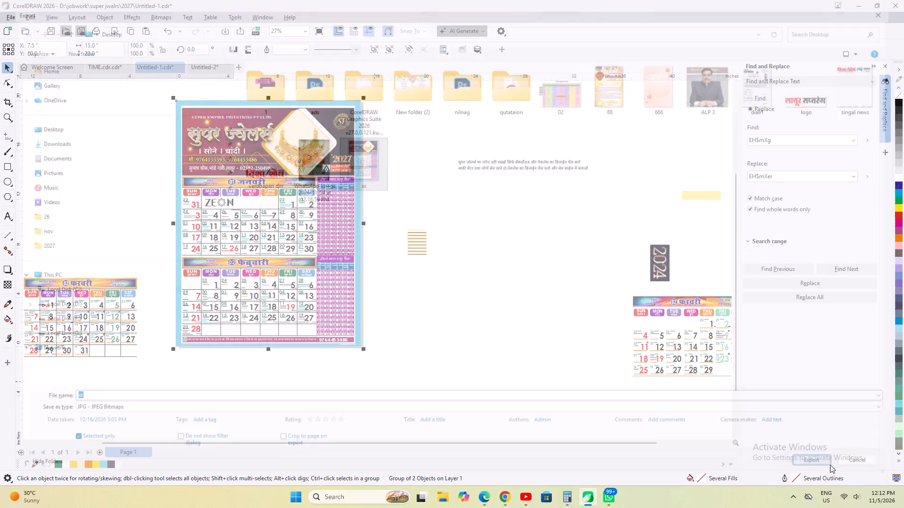
left_click(503, 275)
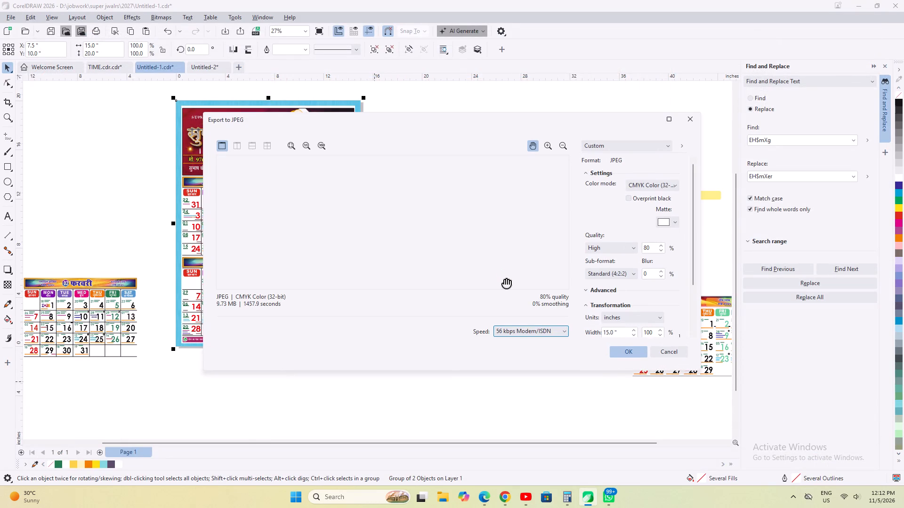
Choose RGB Color (24-bit) as the JPEG color mode and complete the export.
left_click(657, 183)
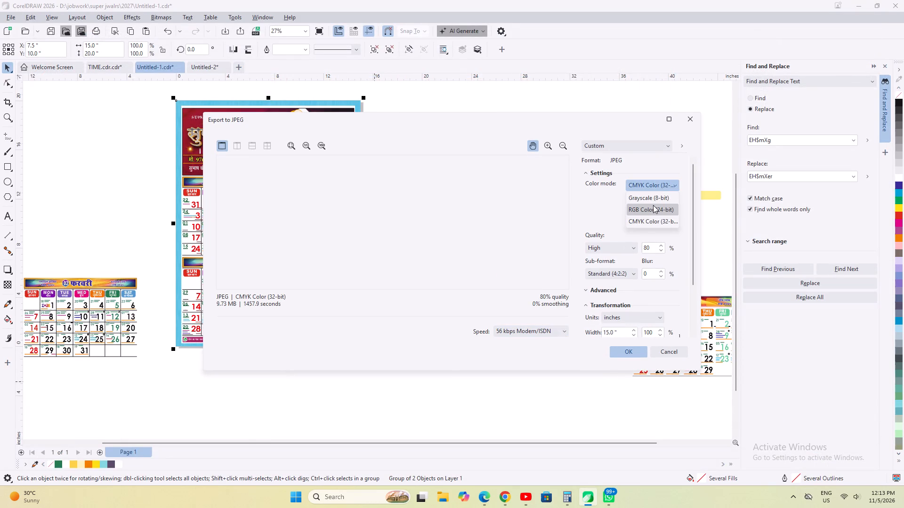
left_click(653, 205)
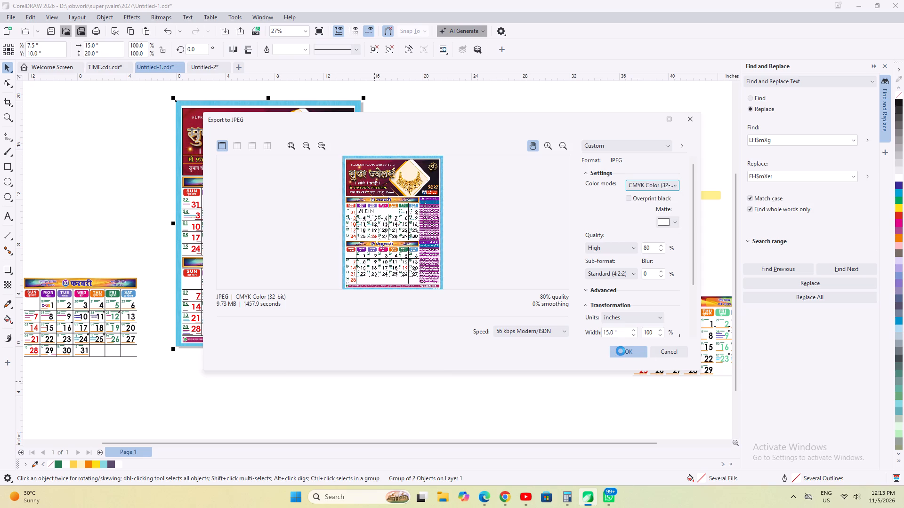
left_click(621, 352)
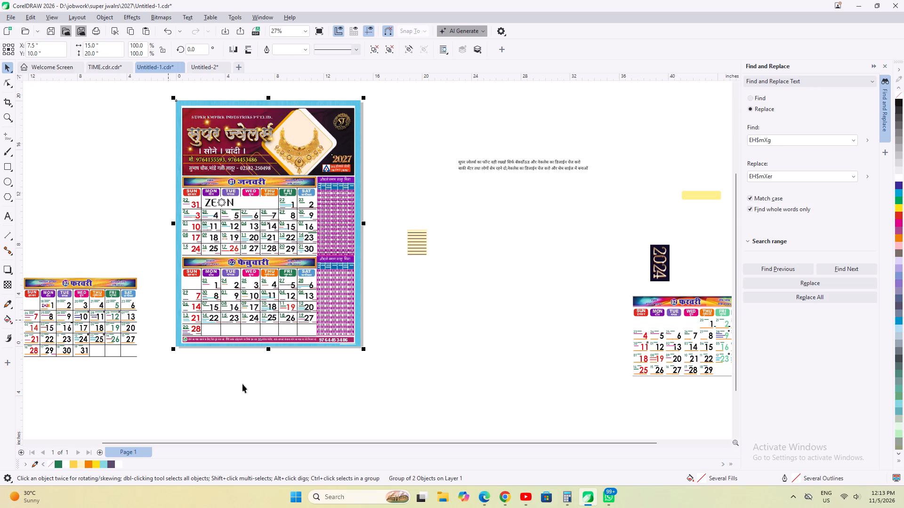
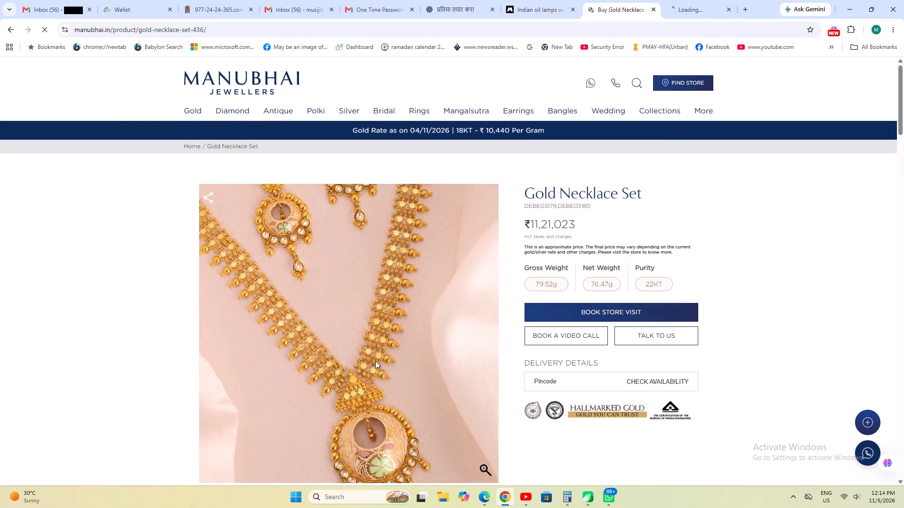
left_click(683, 10)
left_click(394, 261)
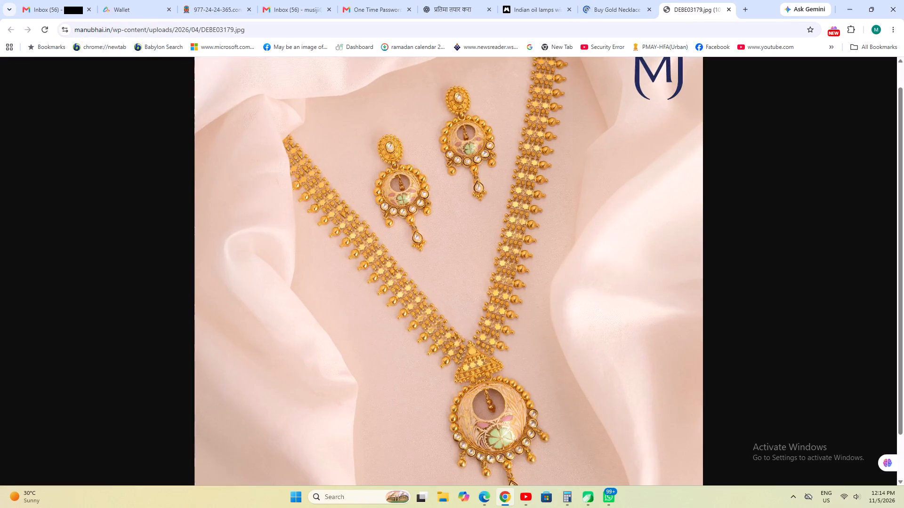
scroll(476, 405, "down", 5)
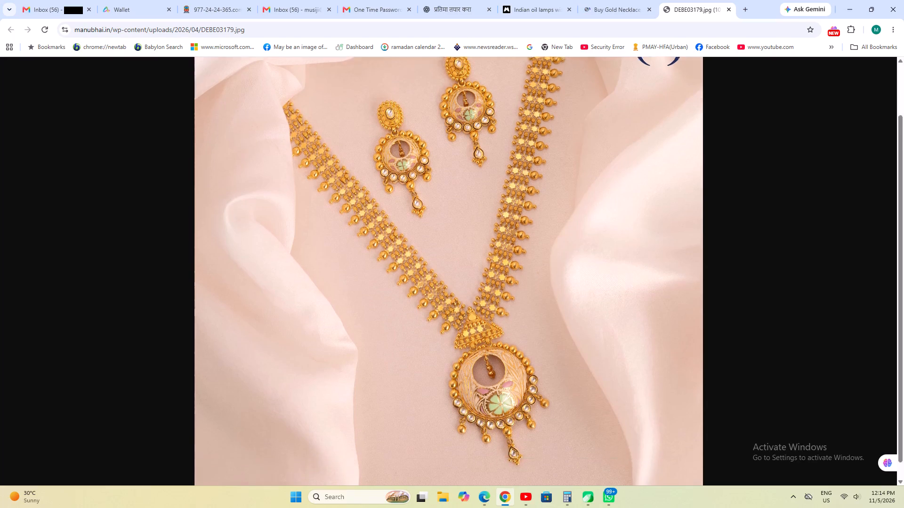
left_click(693, 483)
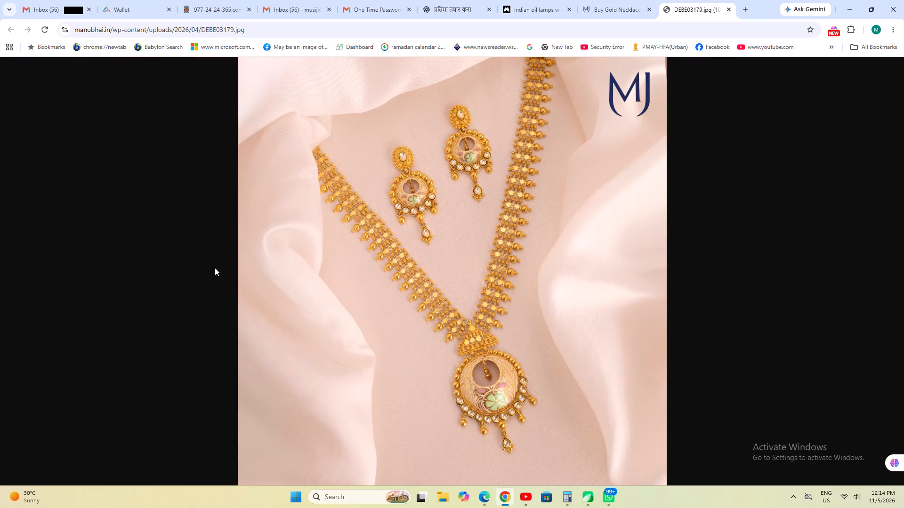
double_click(203, 258)
left_click(726, 10)
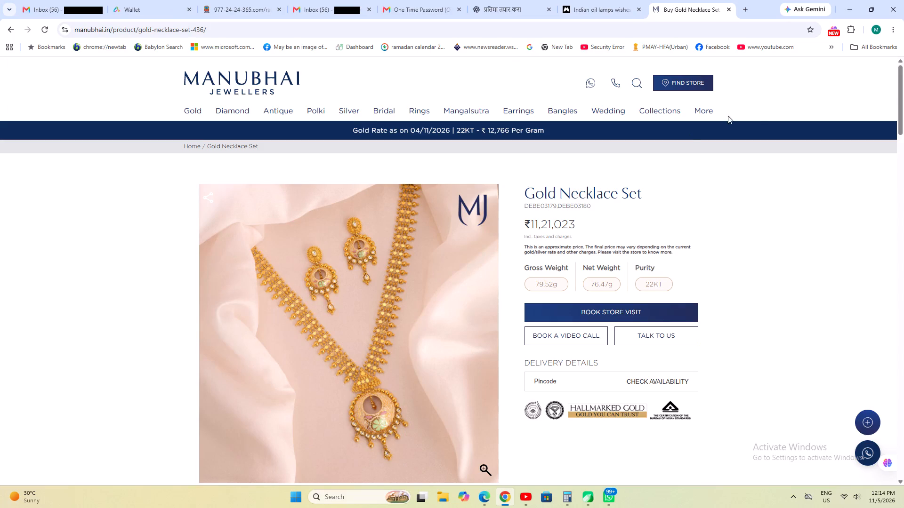
left_click(725, 9)
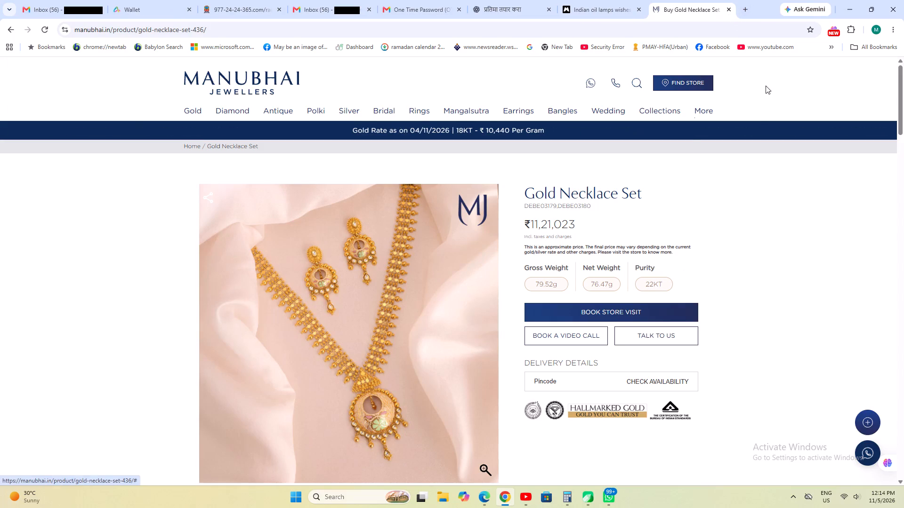
left_click(726, 8)
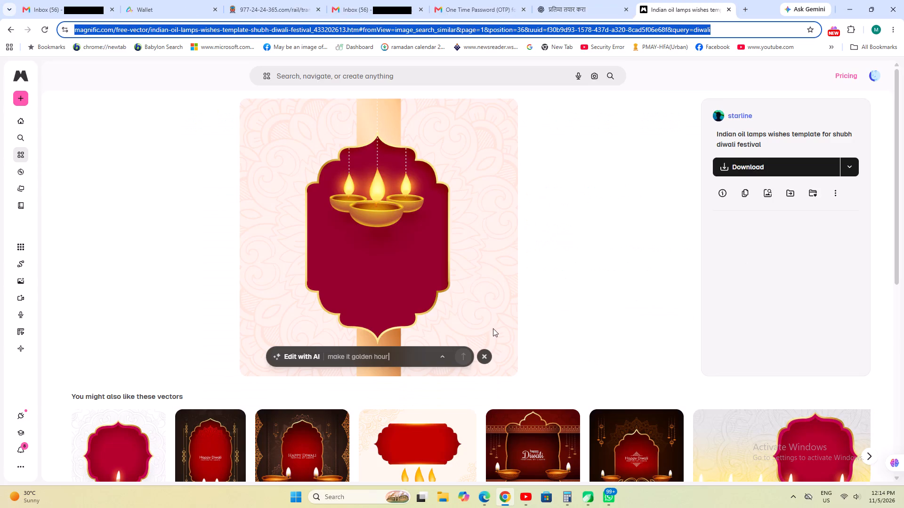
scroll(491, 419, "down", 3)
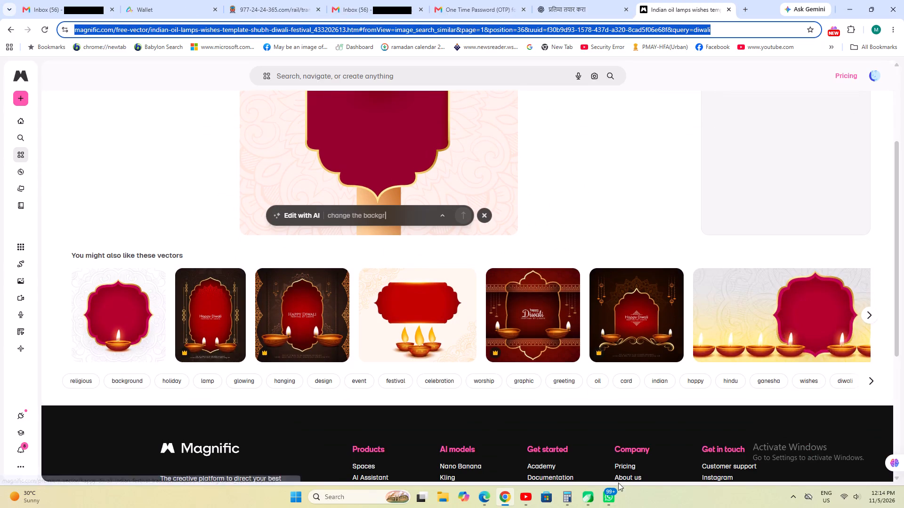
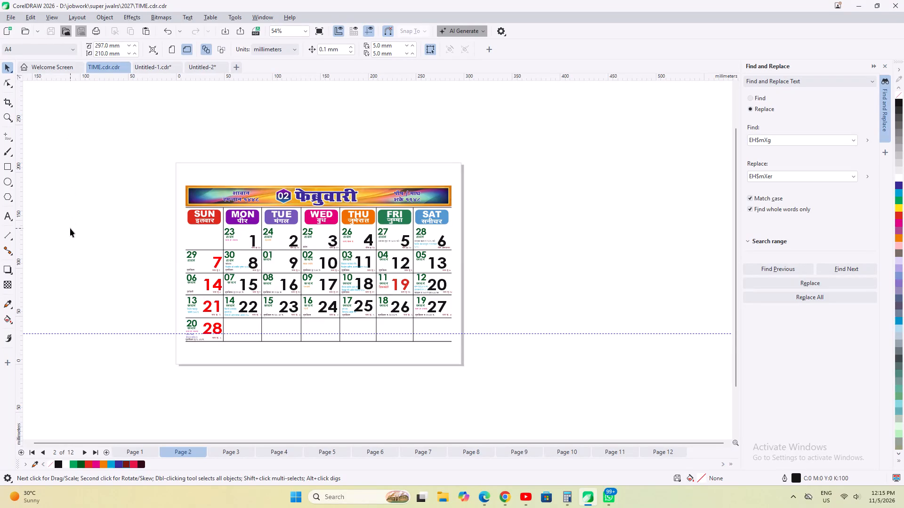
Delete the TIME.cdr ZIP file from the 2027 folder while browsing for a drawing to open.
left_click(70, 228)
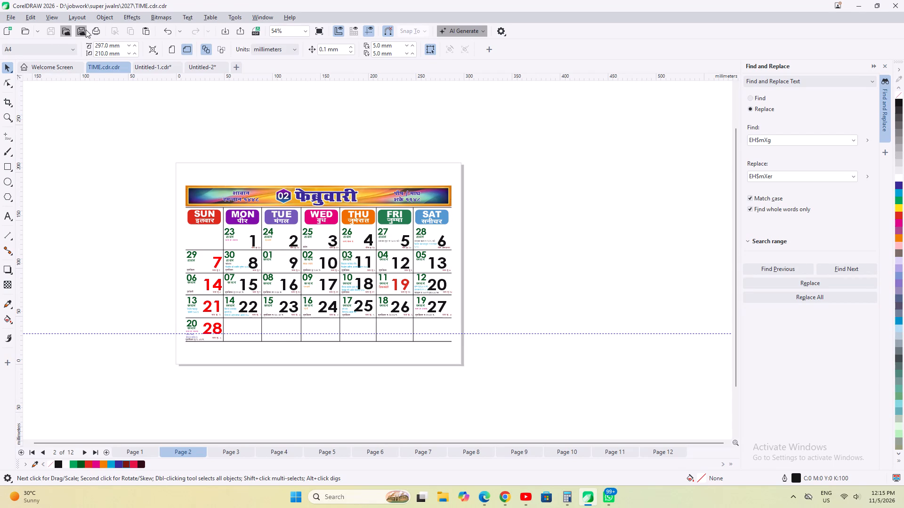
left_click(26, 30)
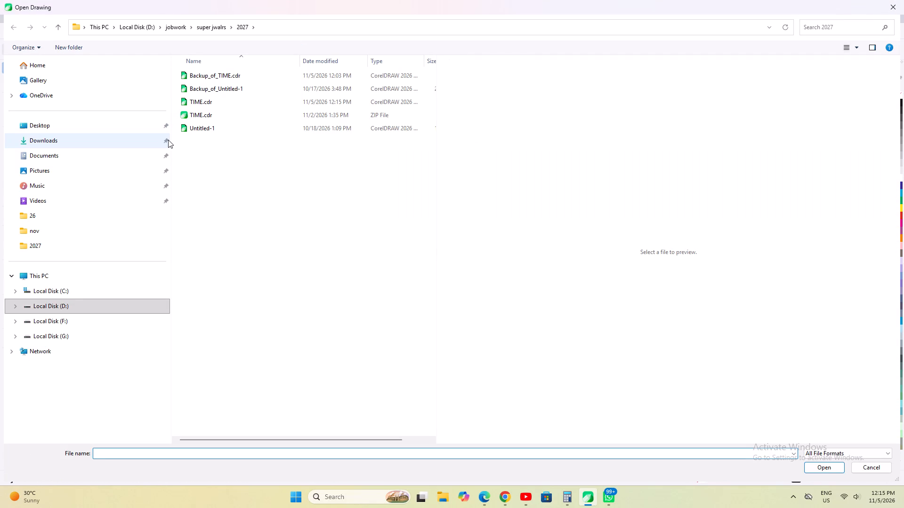
left_click(194, 116)
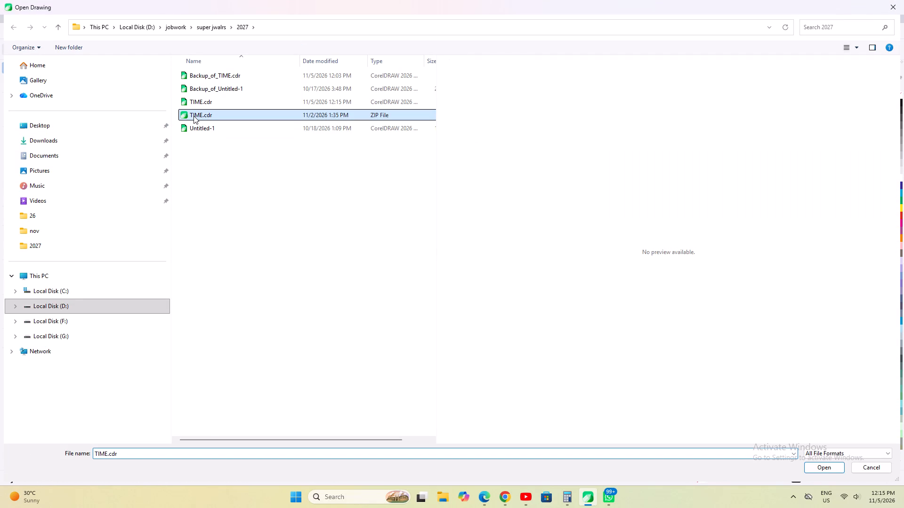
key("Delete")
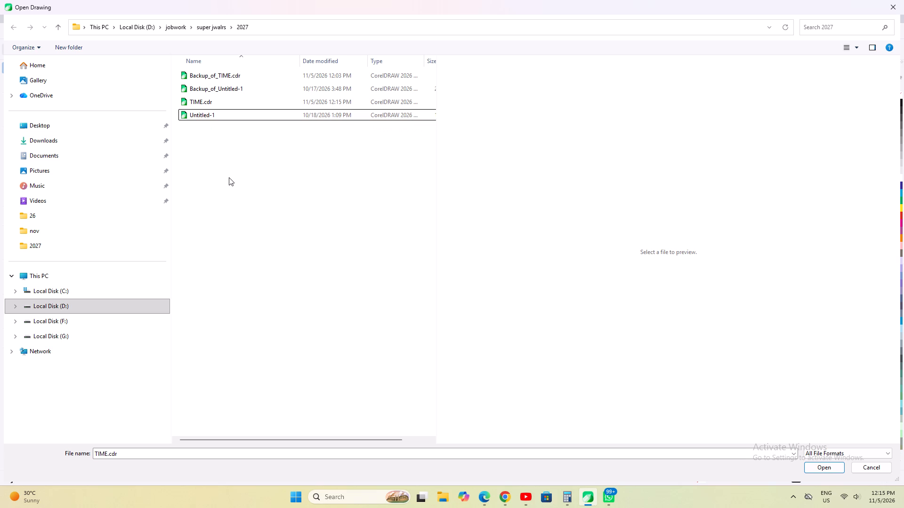
Preview the remaining CorelDRAW files in the 2027 folder, and leave without opening any of them.
left_click(229, 177)
left_click(213, 76)
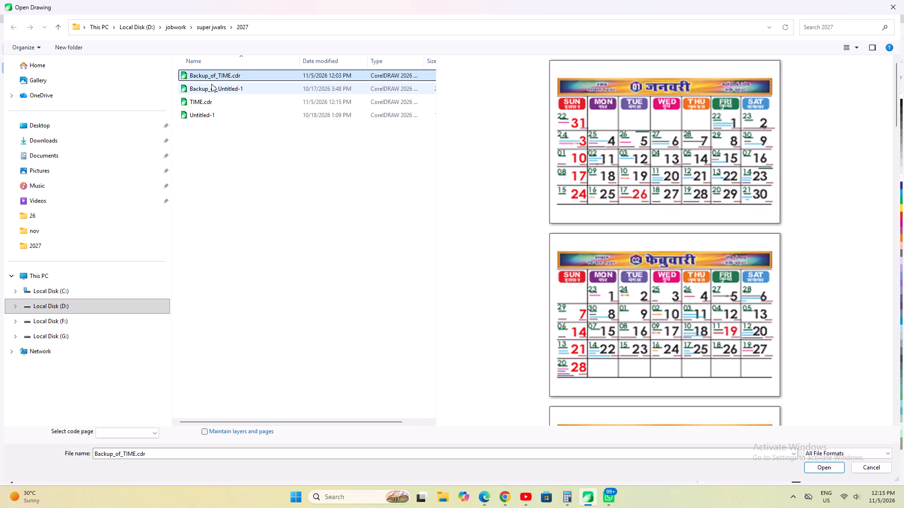
left_click(207, 91)
left_click(198, 105)
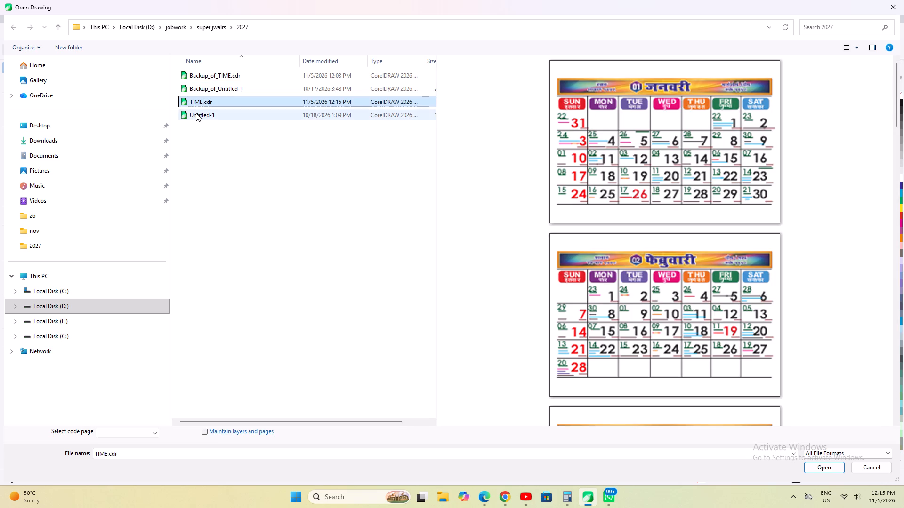
left_click(196, 113)
left_click(198, 103)
left_click_drag(363, 247, 387, 268)
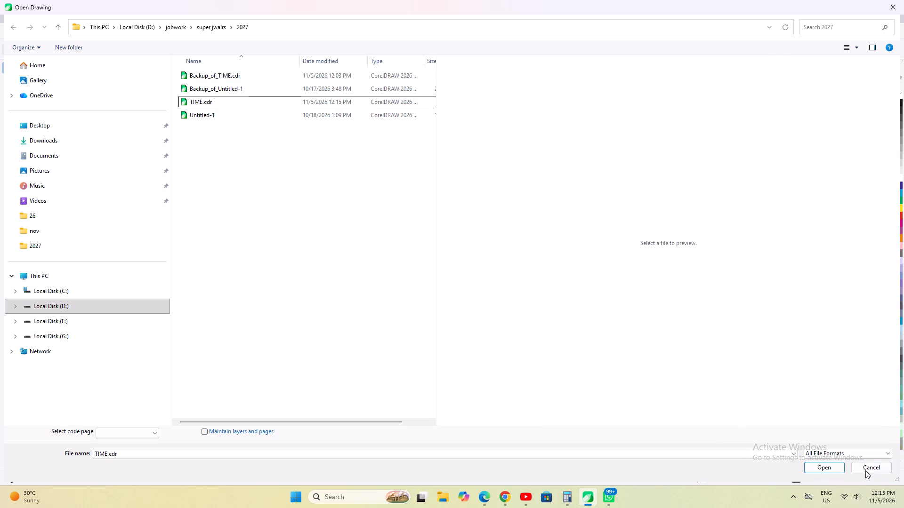
left_click(866, 470)
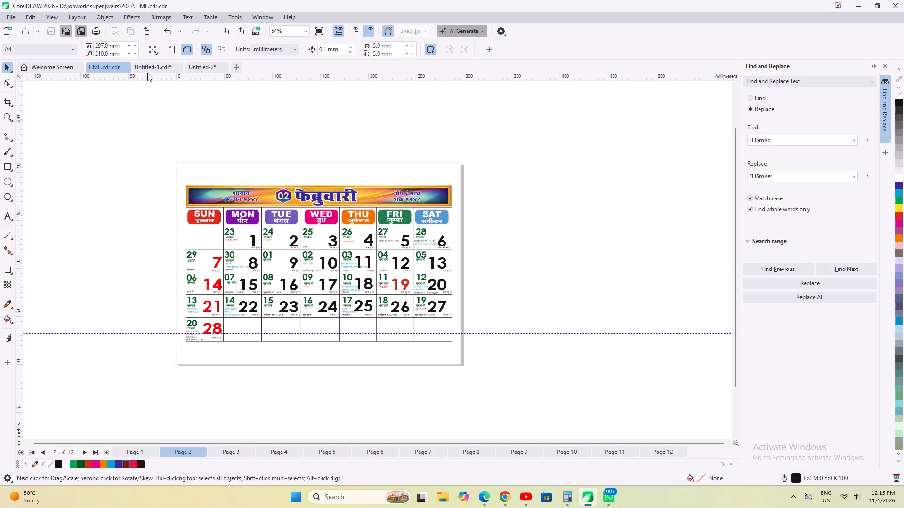
Switch to the Untitled-1.cdr calendar and ungroup its outer group.
left_click(152, 69)
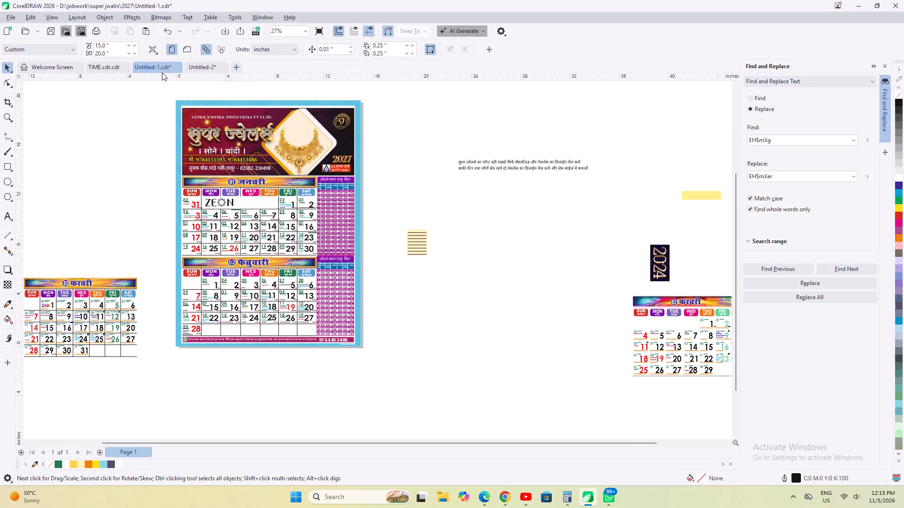
left_click_drag(374, 398, 131, 77)
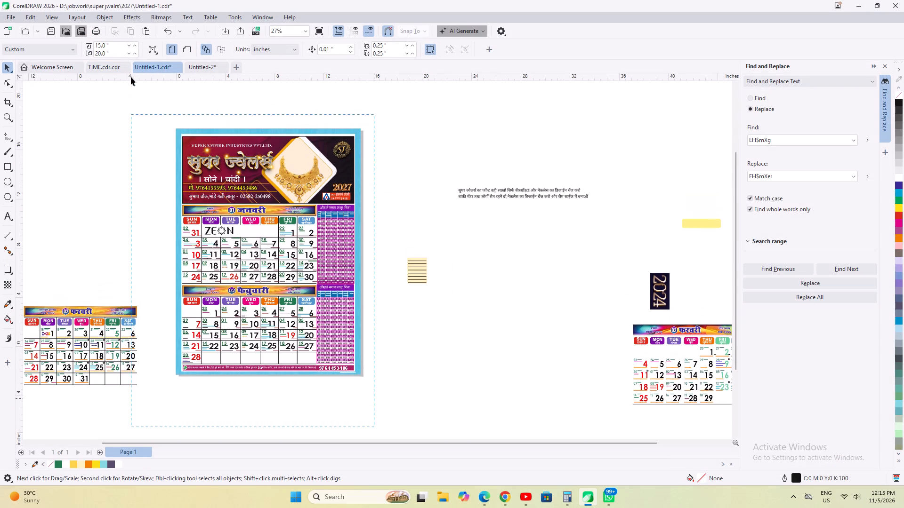
left_click_drag(131, 77, 140, 130)
left_click_drag(445, 400, 441, 399)
scroll(229, 329, "up", 1)
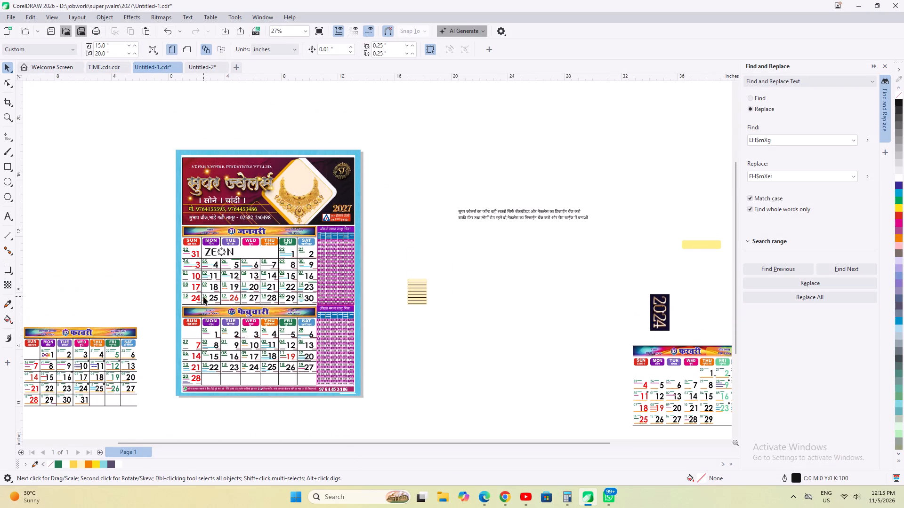
scroll(203, 296, "up", 1)
left_click(251, 235)
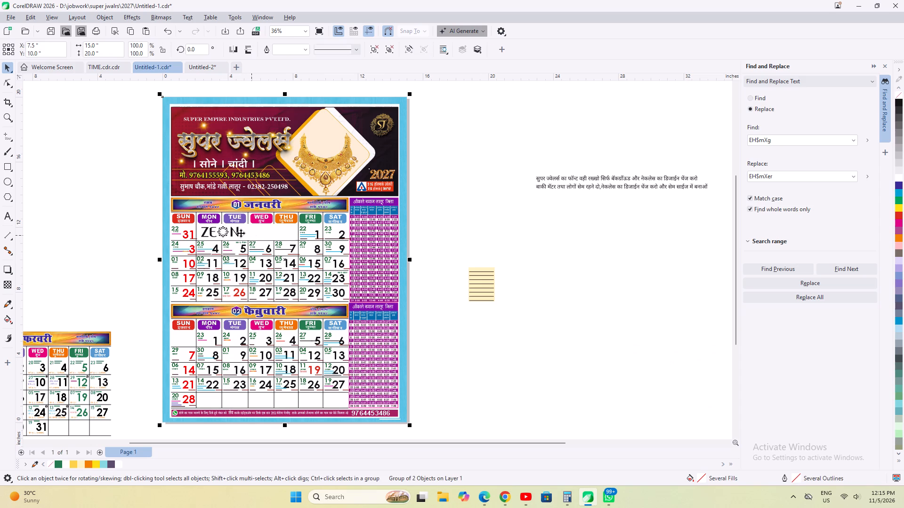
left_click(235, 233, "ctrl")
left_click(384, 51)
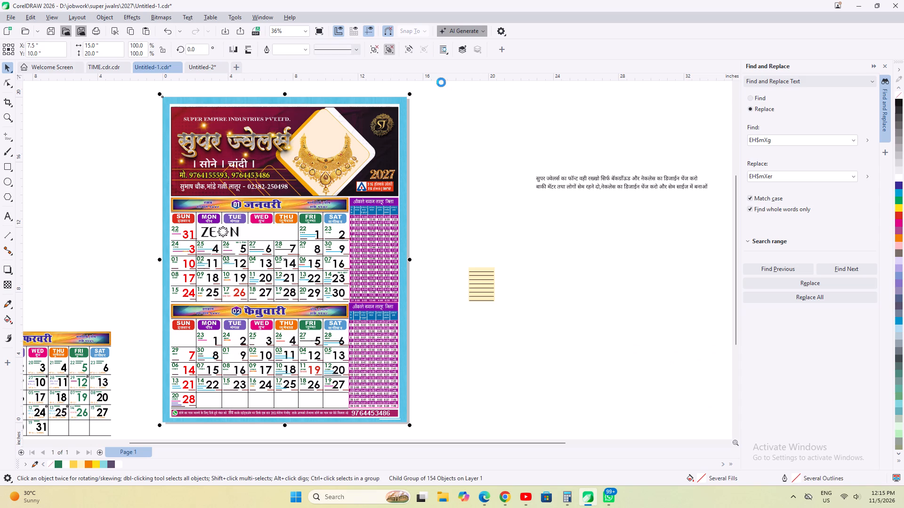
left_click(580, 144)
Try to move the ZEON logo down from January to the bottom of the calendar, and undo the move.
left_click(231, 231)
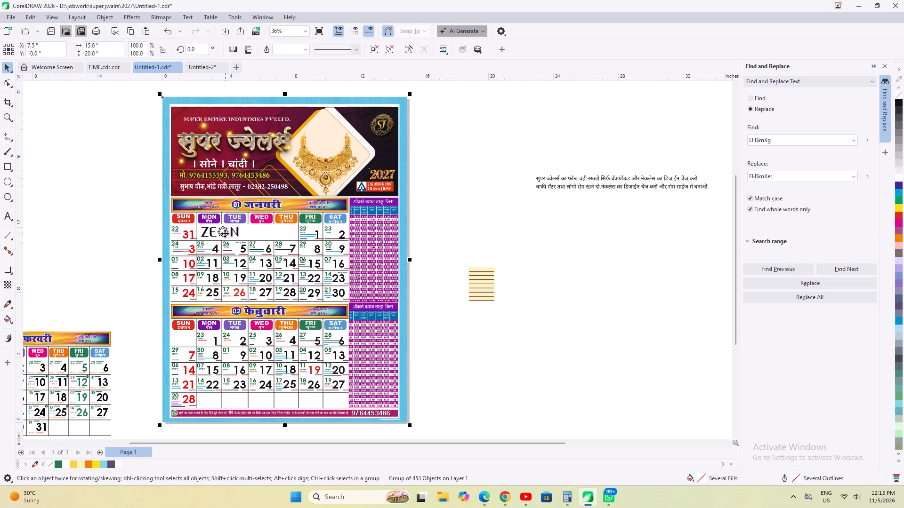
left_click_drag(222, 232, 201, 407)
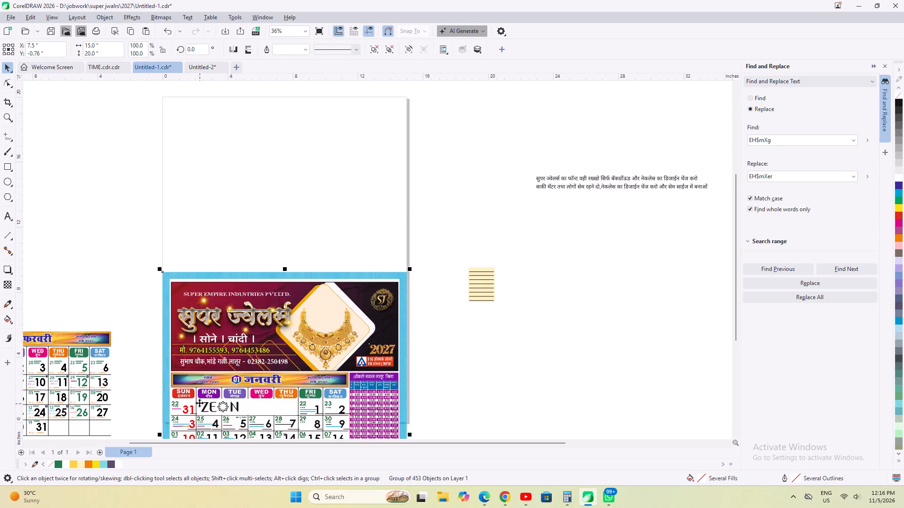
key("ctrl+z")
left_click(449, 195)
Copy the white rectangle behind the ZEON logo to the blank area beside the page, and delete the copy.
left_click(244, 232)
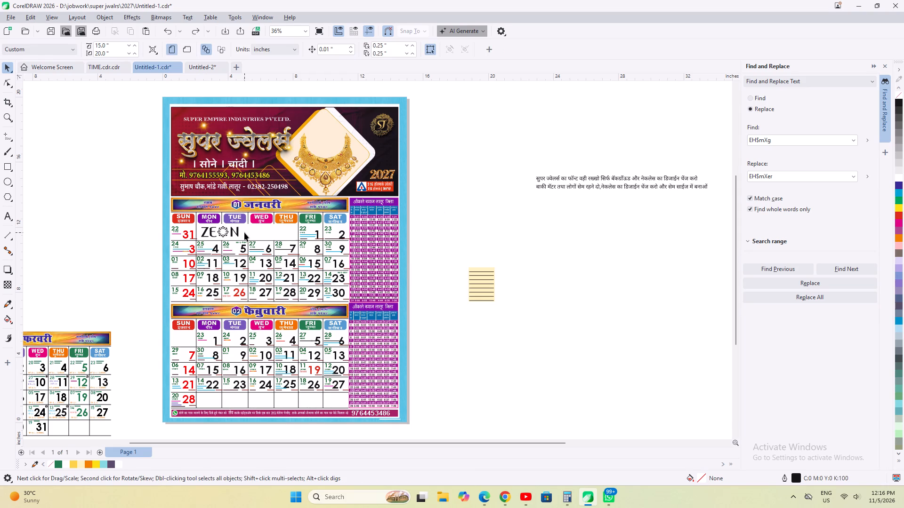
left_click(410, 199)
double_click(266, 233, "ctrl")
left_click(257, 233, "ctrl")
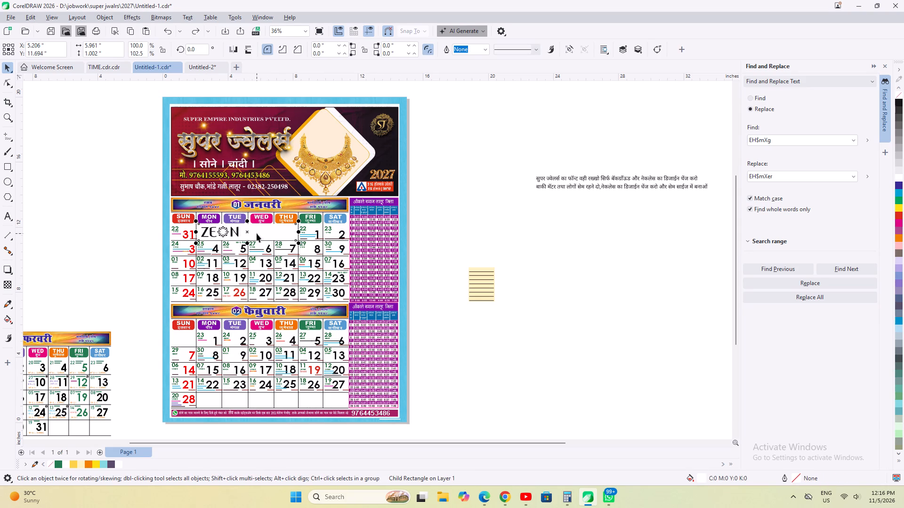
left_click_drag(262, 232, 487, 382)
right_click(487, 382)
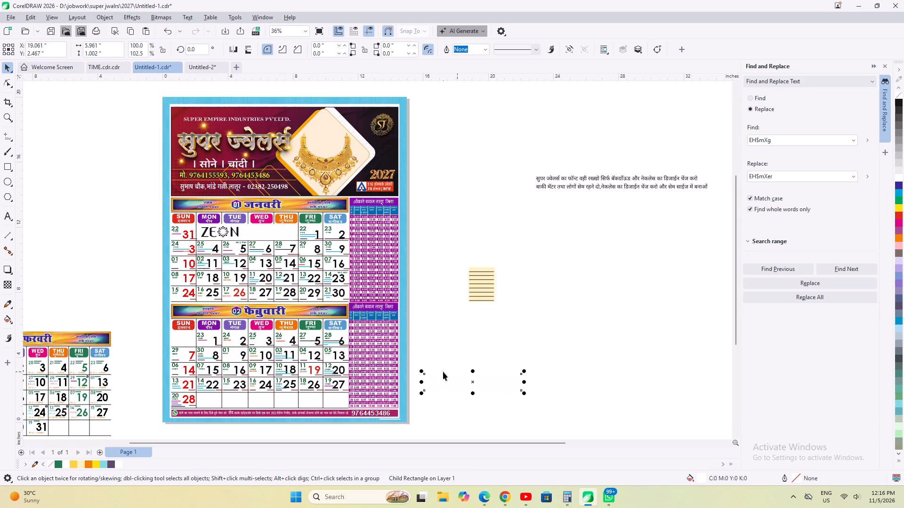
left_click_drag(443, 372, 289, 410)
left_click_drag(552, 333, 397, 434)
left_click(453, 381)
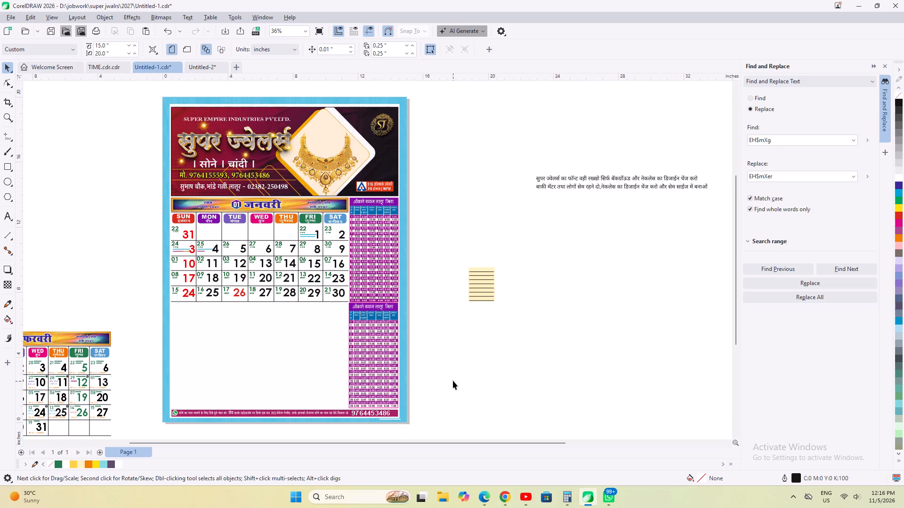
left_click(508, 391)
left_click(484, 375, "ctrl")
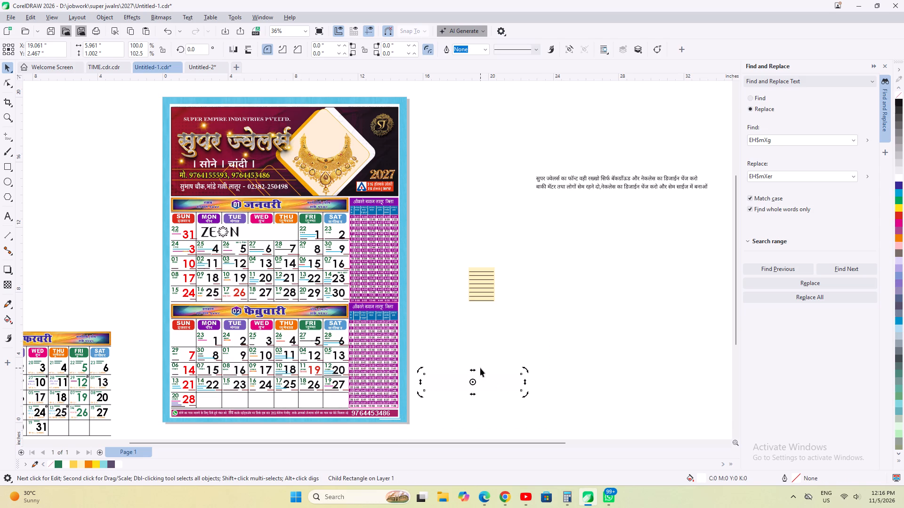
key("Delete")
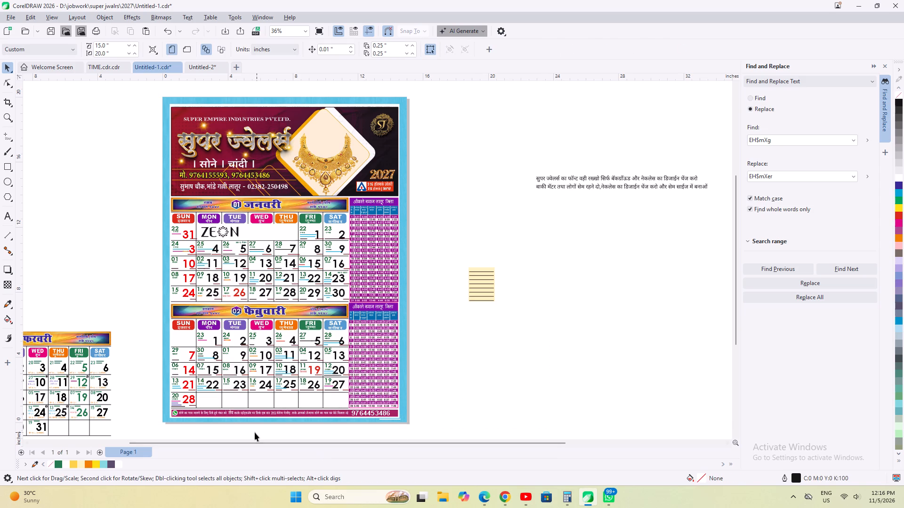
Draw a rectangle about 9.37 by 0.98 inches over the empty February cells after 28 and fill it white.
scroll(217, 330, "down", 2)
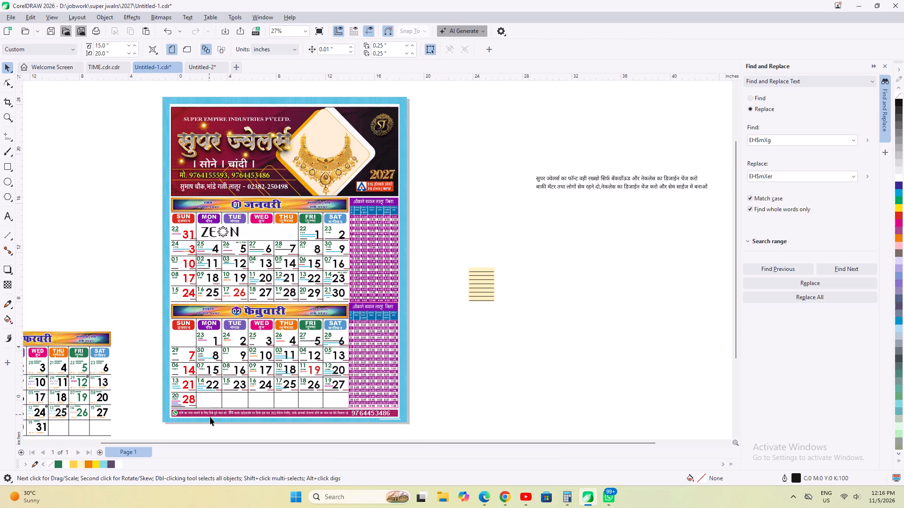
scroll(213, 418, "up", 9)
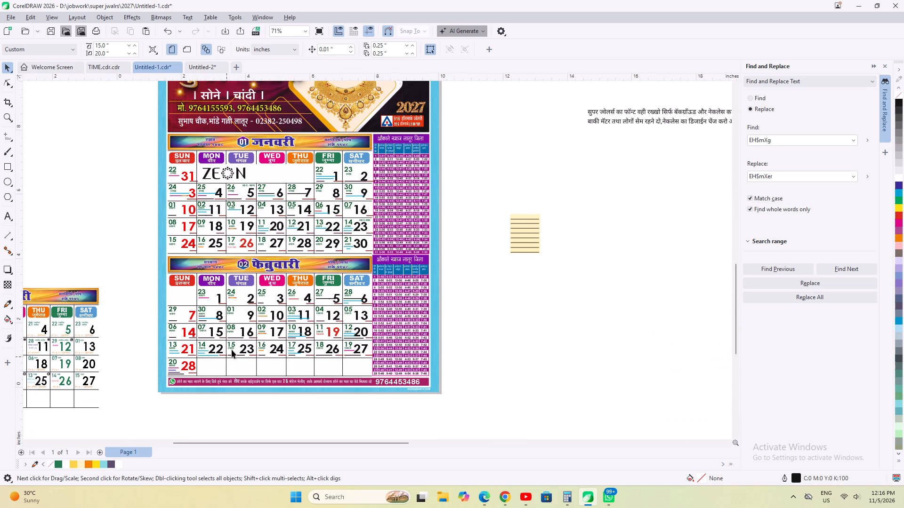
scroll(232, 349, "up", 4)
scroll(71, 325, "down", 1)
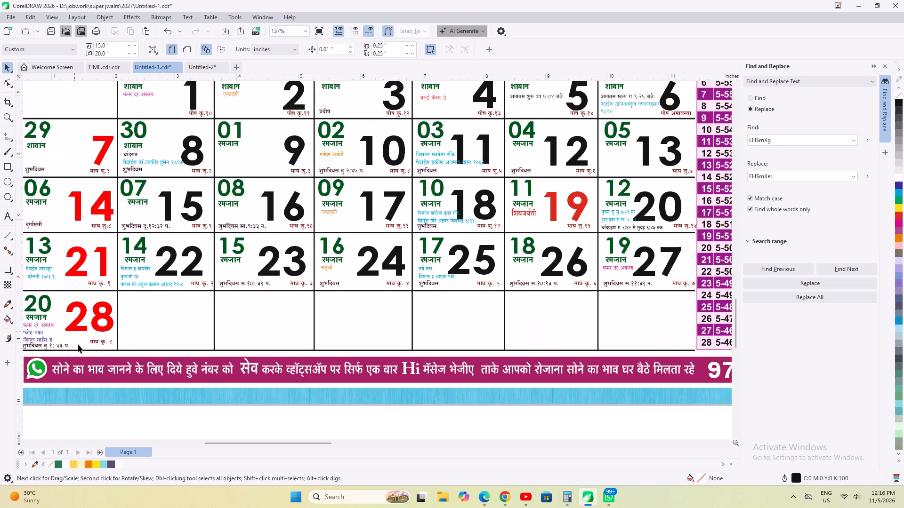
left_click(8, 168)
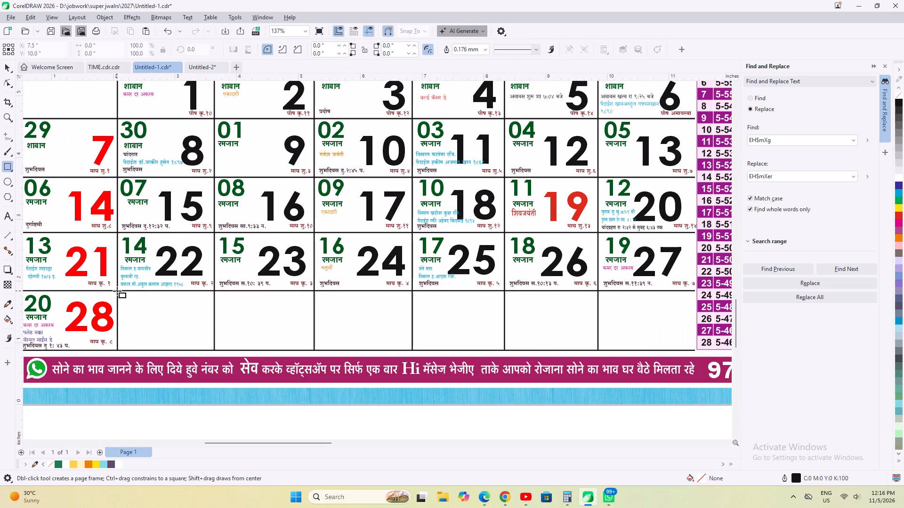
left_click_drag(117, 290, 695, 348)
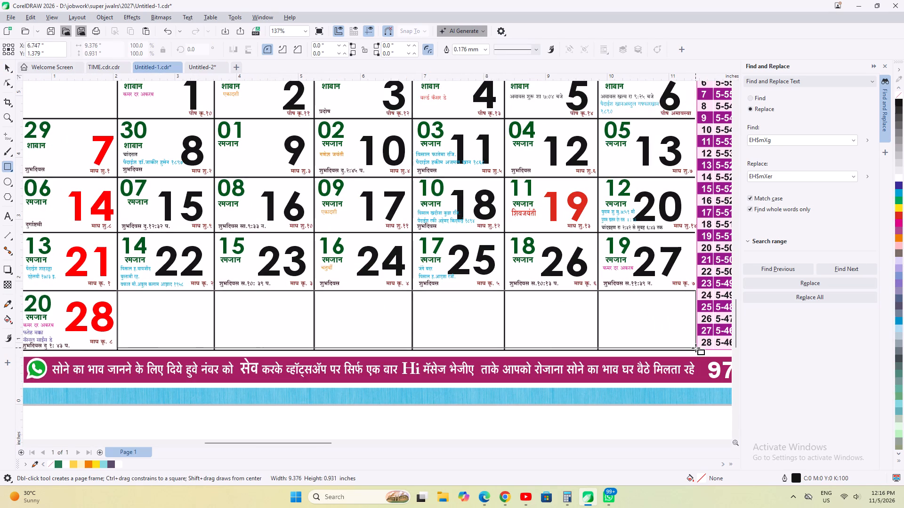
left_click_drag(695, 348, 693, 349)
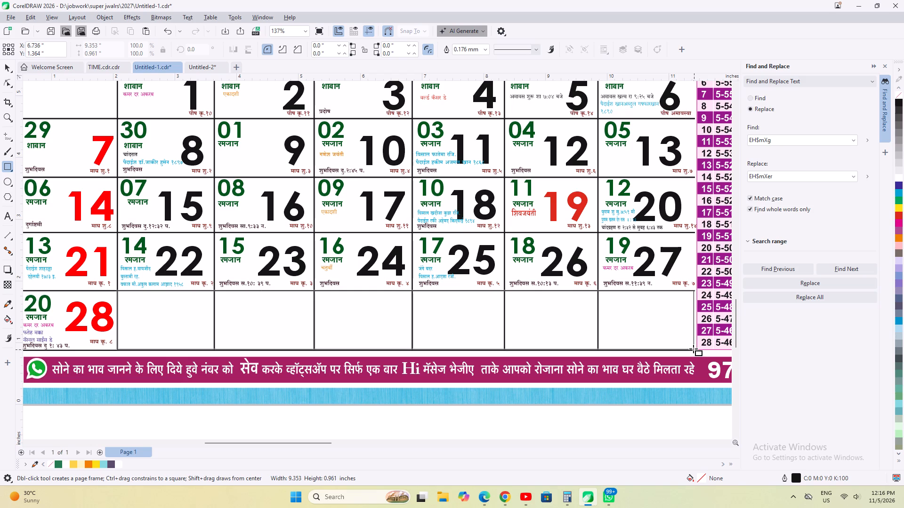
left_click_drag(693, 349, 695, 351)
left_click(897, 181)
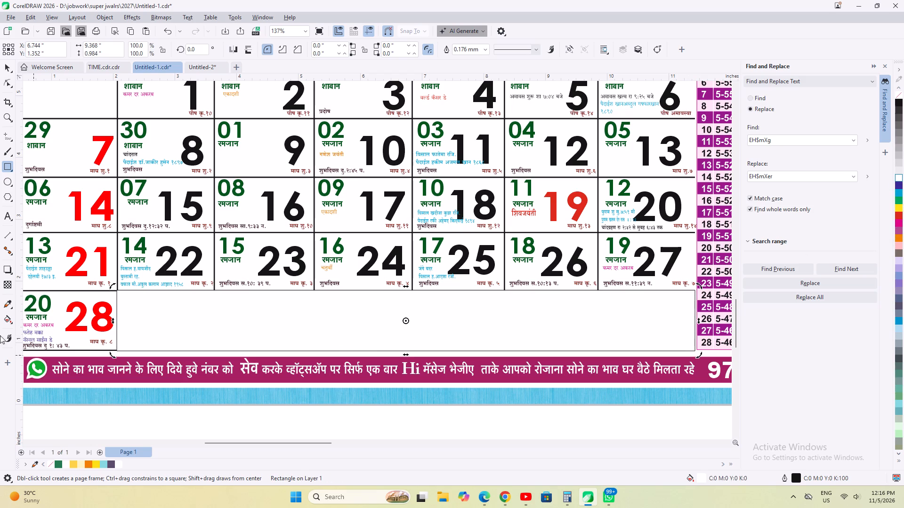
Adjust the white rectangle's left edge to the grid line beside February 28, making it about 9.35 inches wide.
left_click(4, 64)
scroll(141, 332, "up", 3)
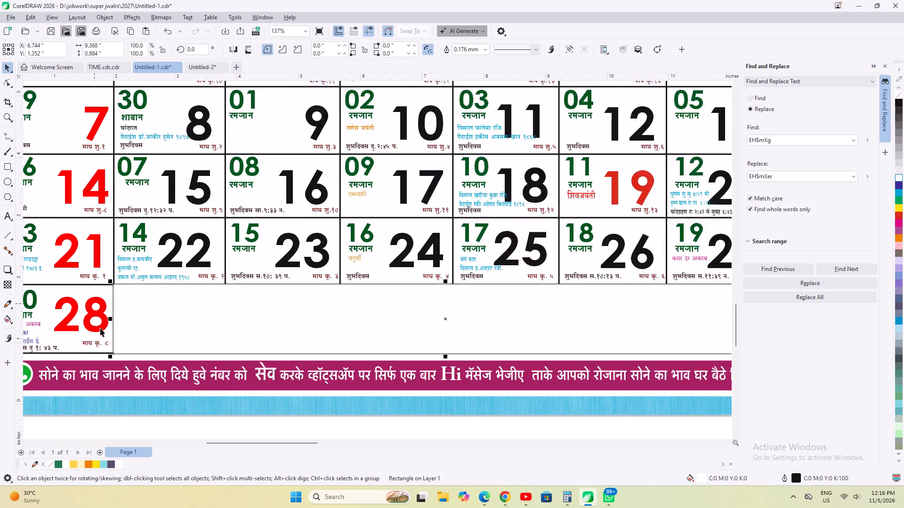
scroll(100, 328, "up", 8)
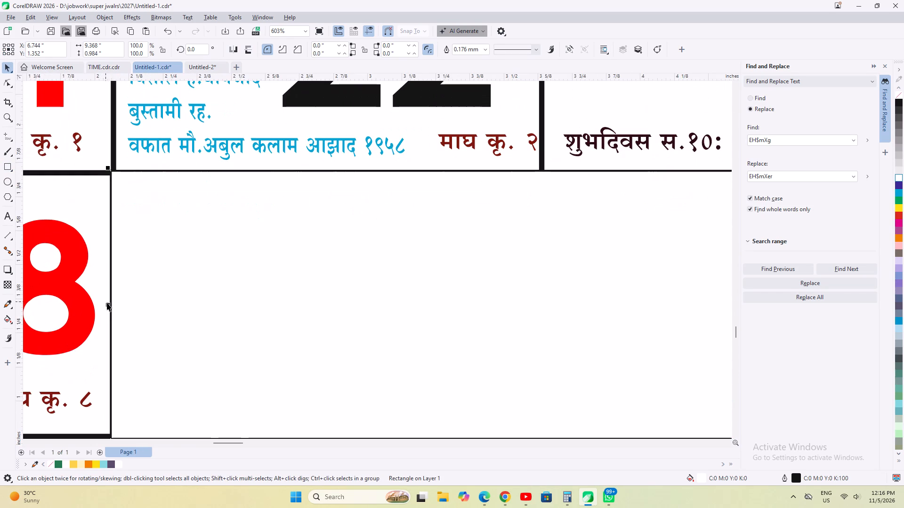
left_click_drag(108, 305, 118, 326)
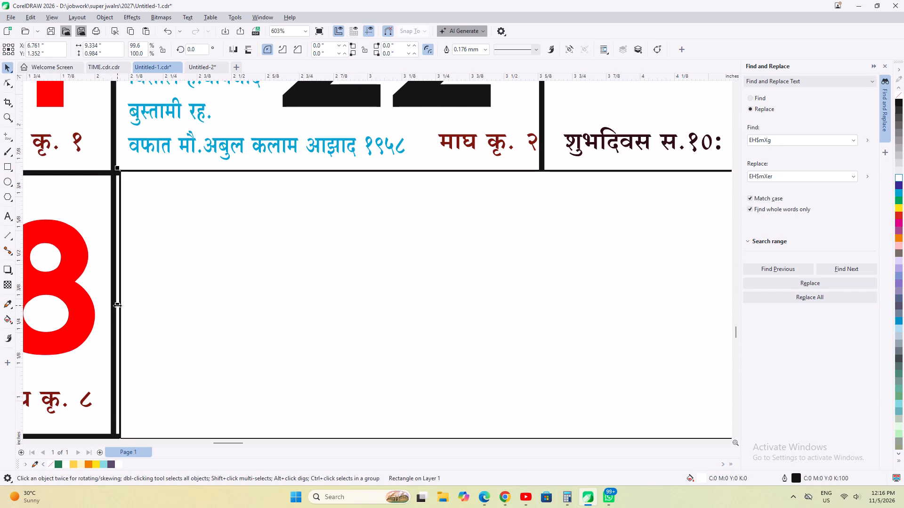
left_click_drag(117, 305, 114, 315)
Lower the white rectangle's top edge onto the grid line below February's 22 to 27 row, making it about 0.97 inches high.
scroll(150, 236, "down", 5)
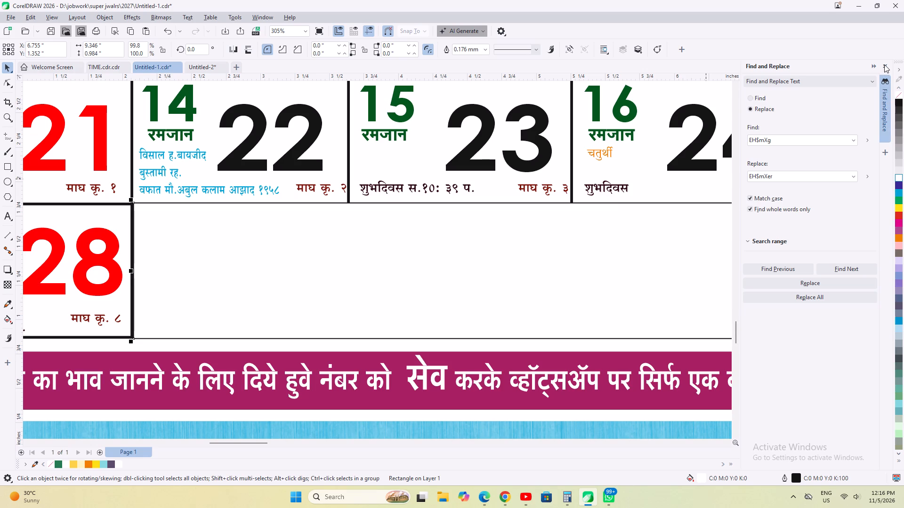
left_click(884, 64)
scroll(343, 208, "down", 4)
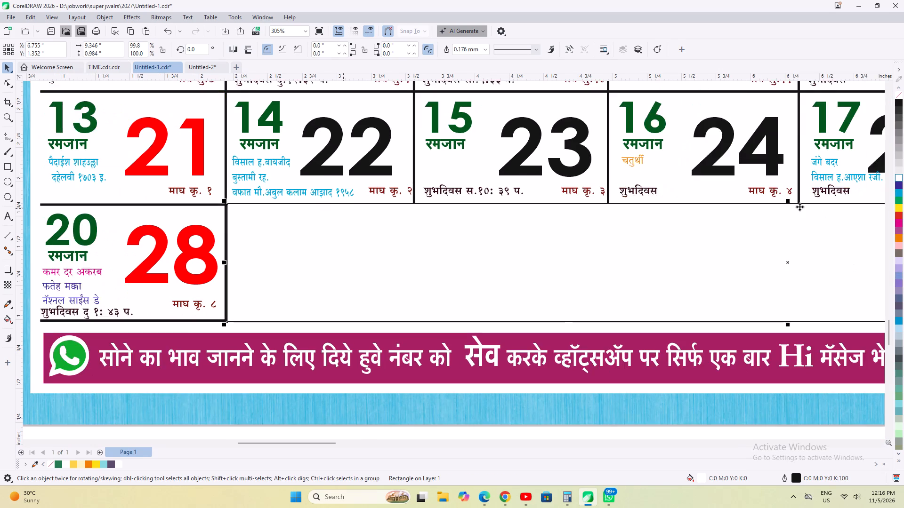
scroll(799, 206, "up", 11)
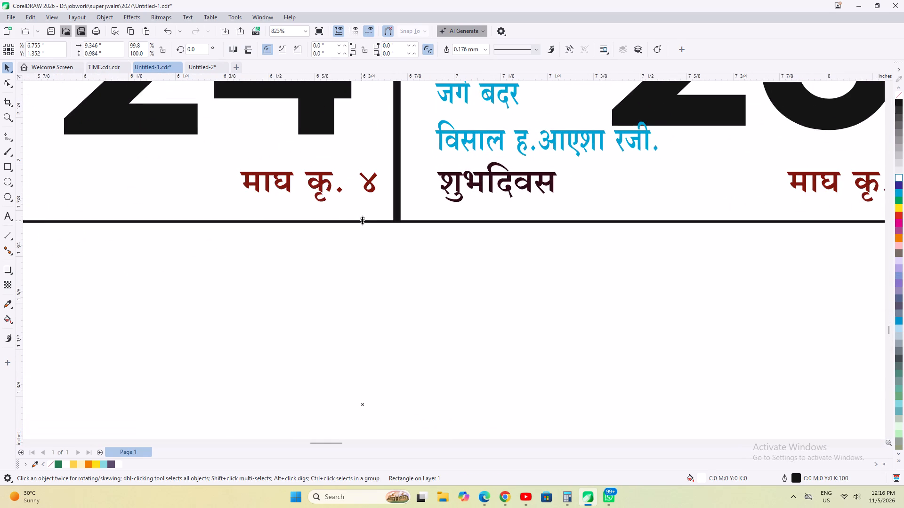
left_click_drag(362, 220, 359, 236)
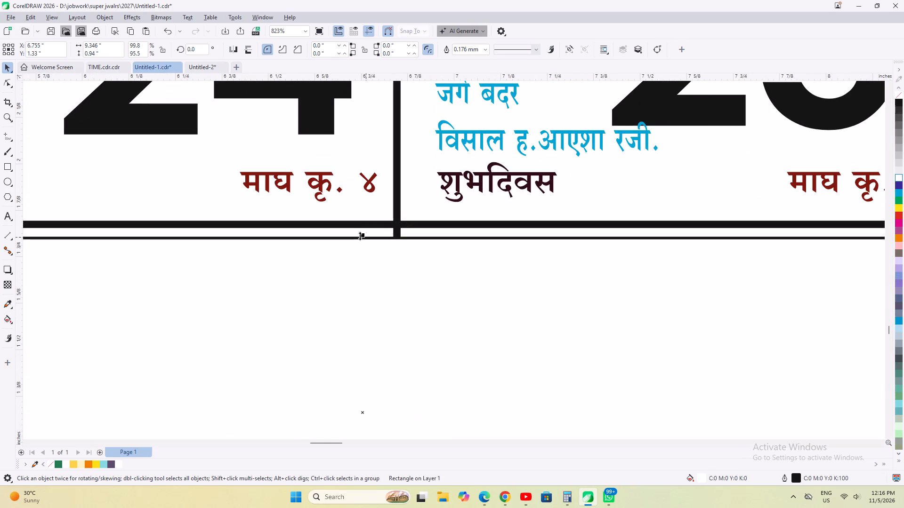
left_click_drag(361, 234, 363, 225)
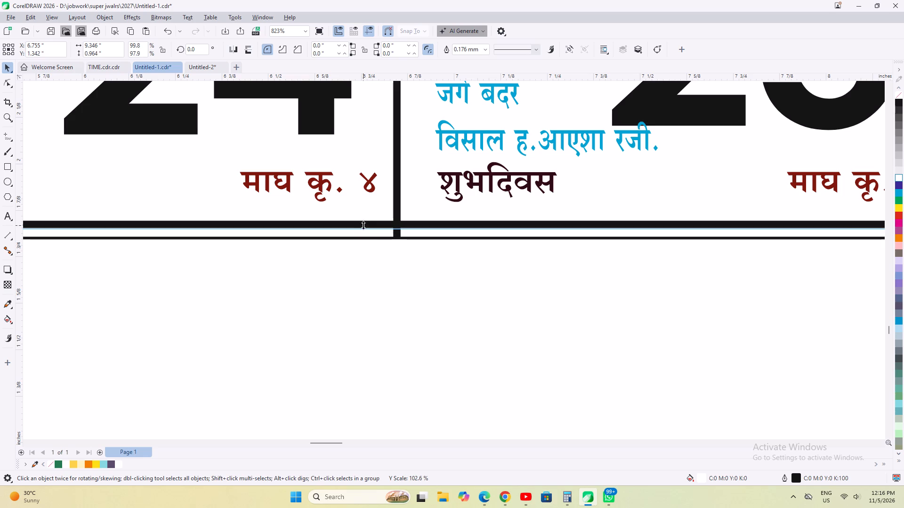
left_click_drag(363, 225, 363, 224)
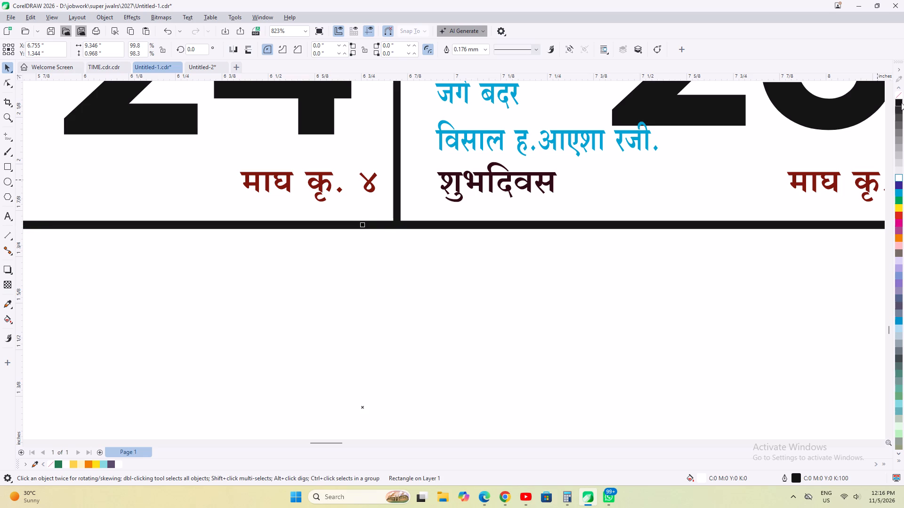
Remove the white rectangle's outline.
right_click(898, 95)
Extend the white rectangle's bottom edge over the grid line above the magenta message strip, making it about 0.98 inches high.
scroll(300, 228, "down", 7)
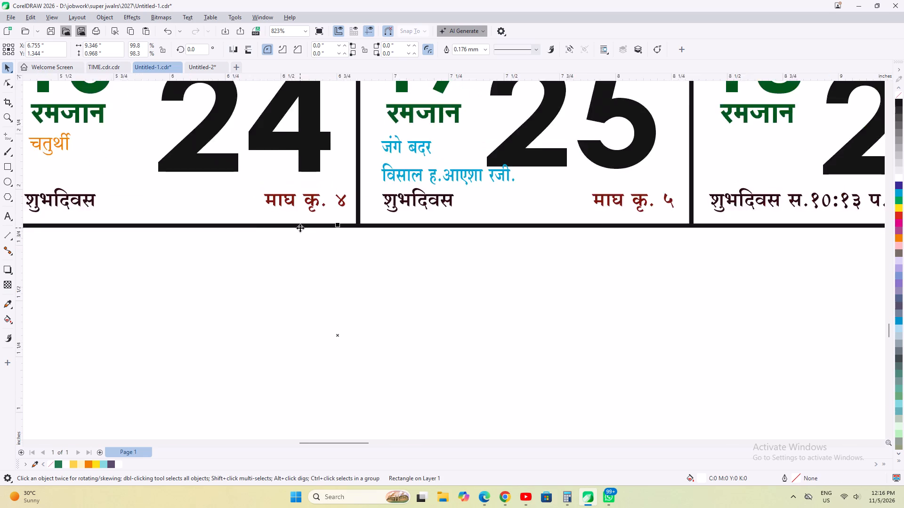
scroll(300, 228, "down", 5)
scroll(391, 306, "up", 12)
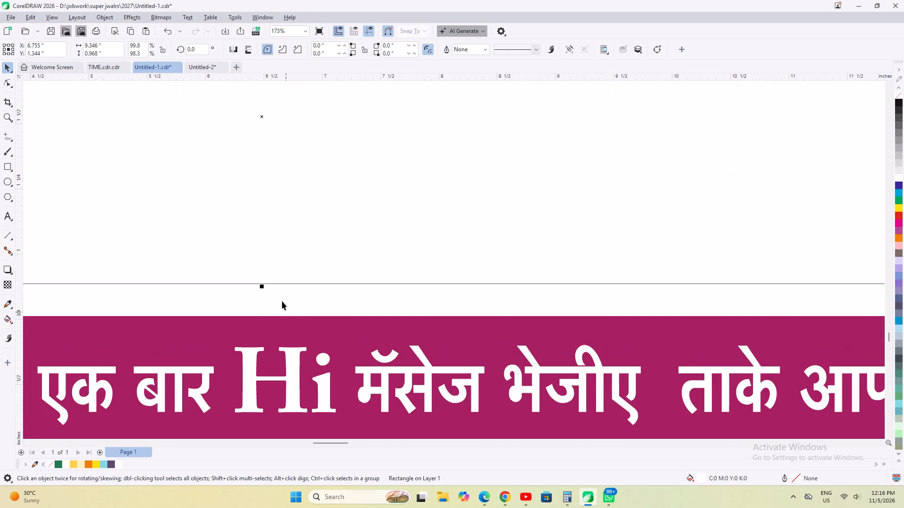
left_click_drag(257, 283, 255, 288)
scroll(401, 293, "down", 4)
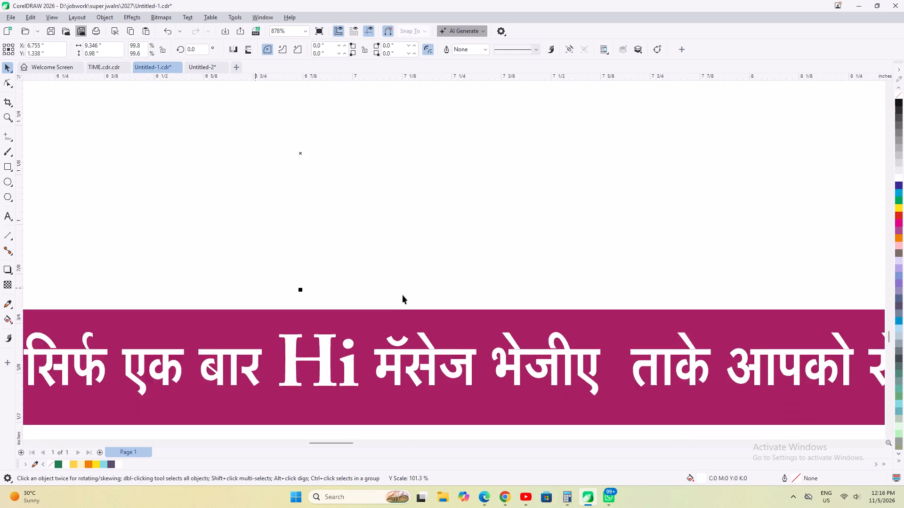
scroll(403, 295, "down", 9)
left_click(375, 349)
scroll(375, 349, "down", 11)
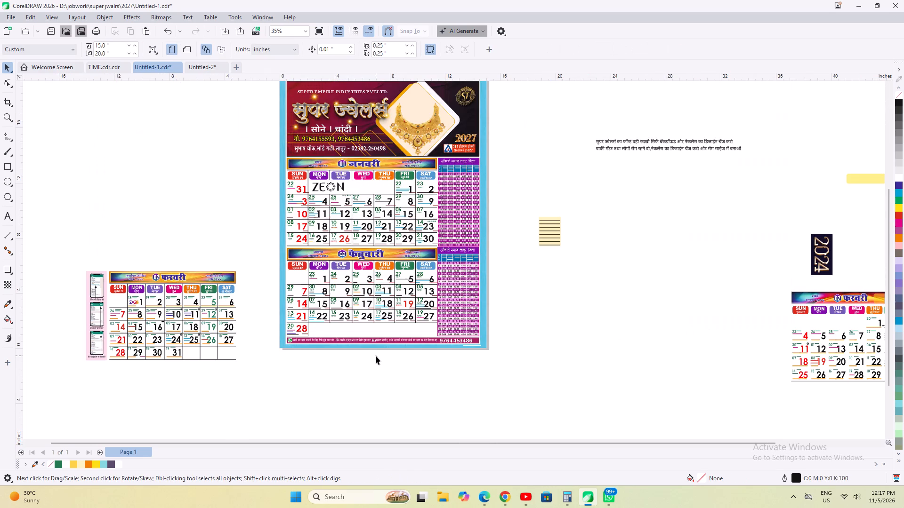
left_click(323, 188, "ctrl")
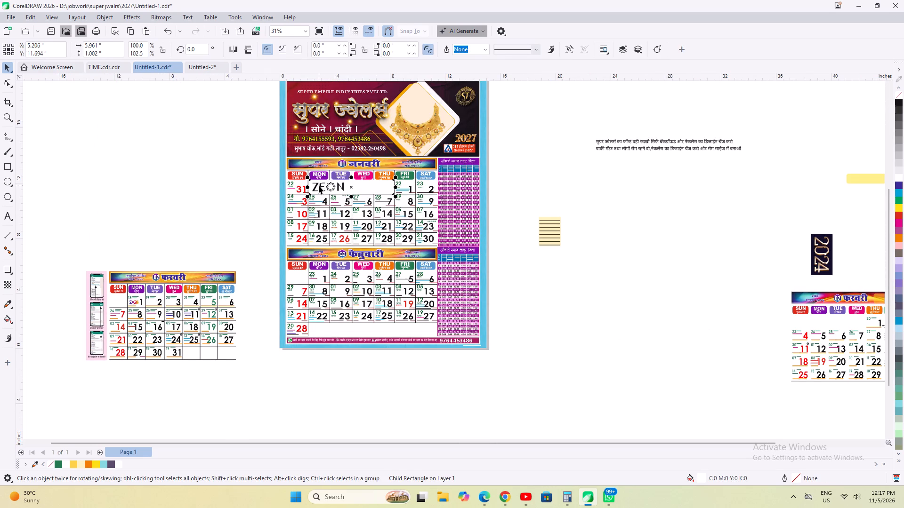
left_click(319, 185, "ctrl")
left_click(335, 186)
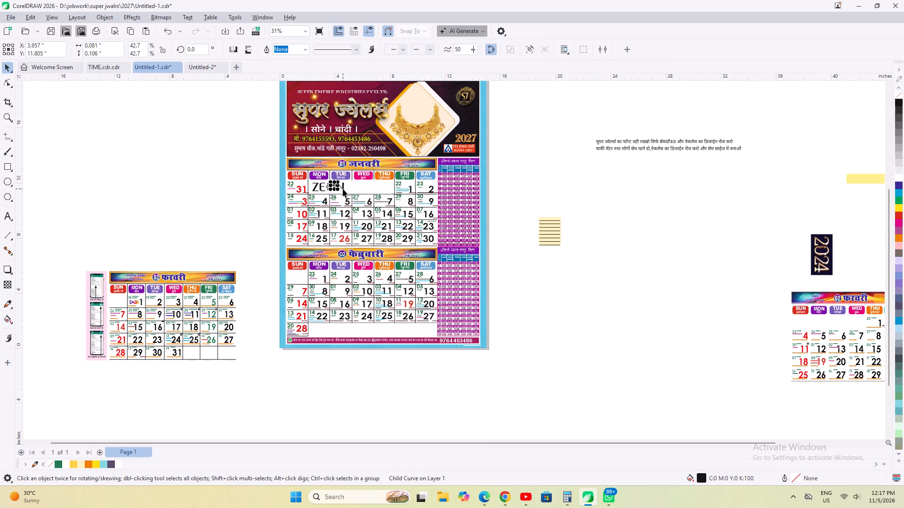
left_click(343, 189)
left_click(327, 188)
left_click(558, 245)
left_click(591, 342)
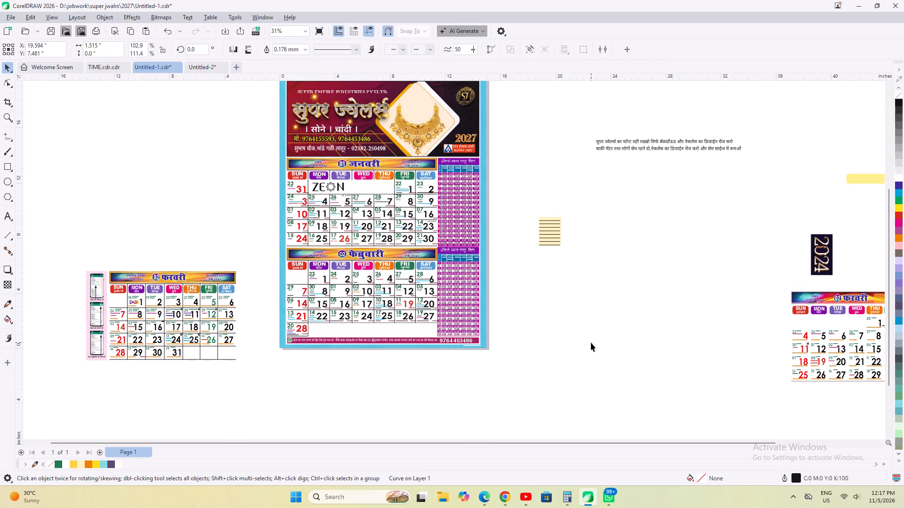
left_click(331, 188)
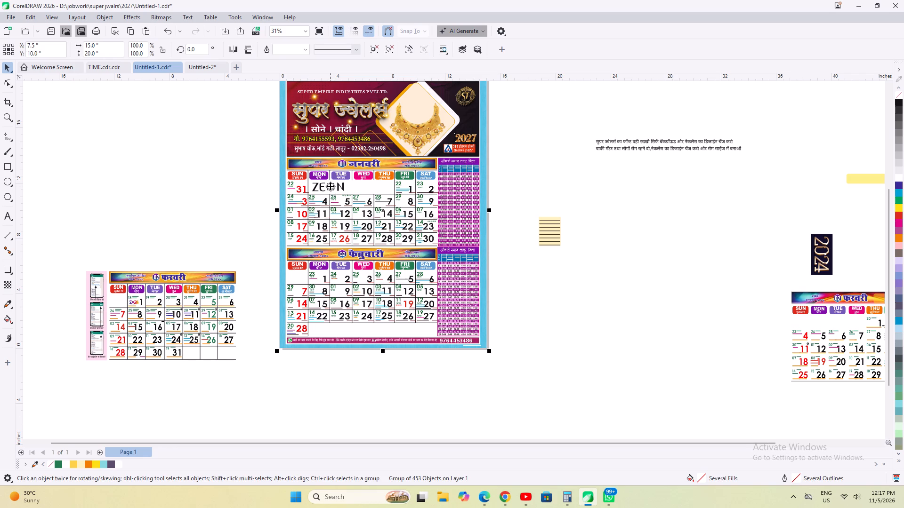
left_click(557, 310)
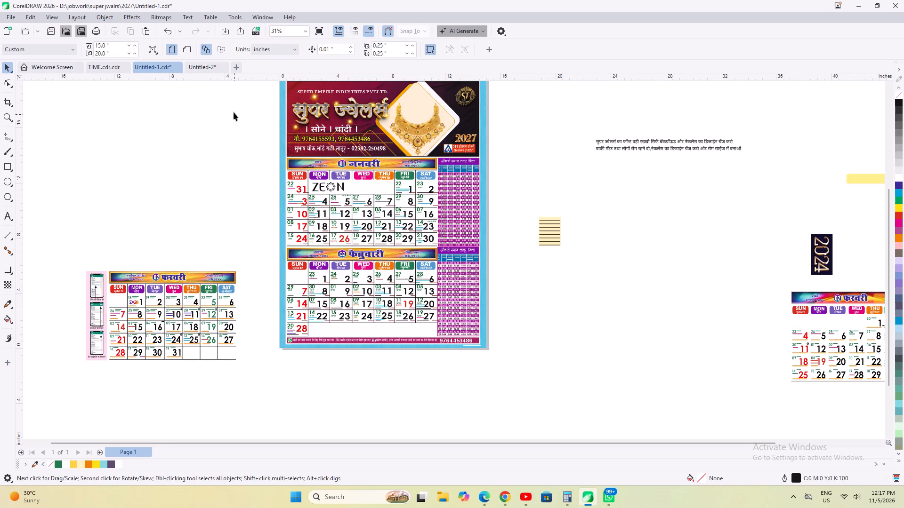
Copy the whole ZEON logo from page 1 of Untitled-2 and paste it into the calendar document Untitled-1.cdr.
left_click(210, 70)
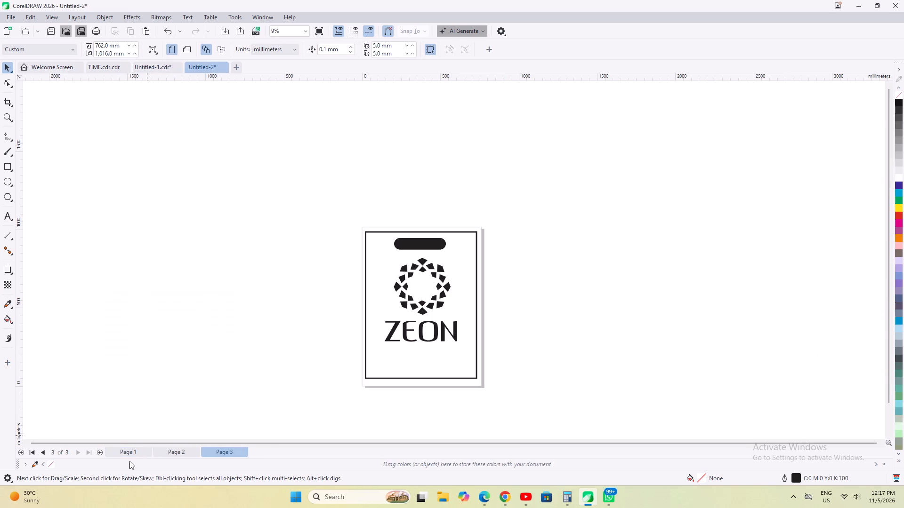
left_click(126, 454)
left_click_drag(291, 258, 572, 395)
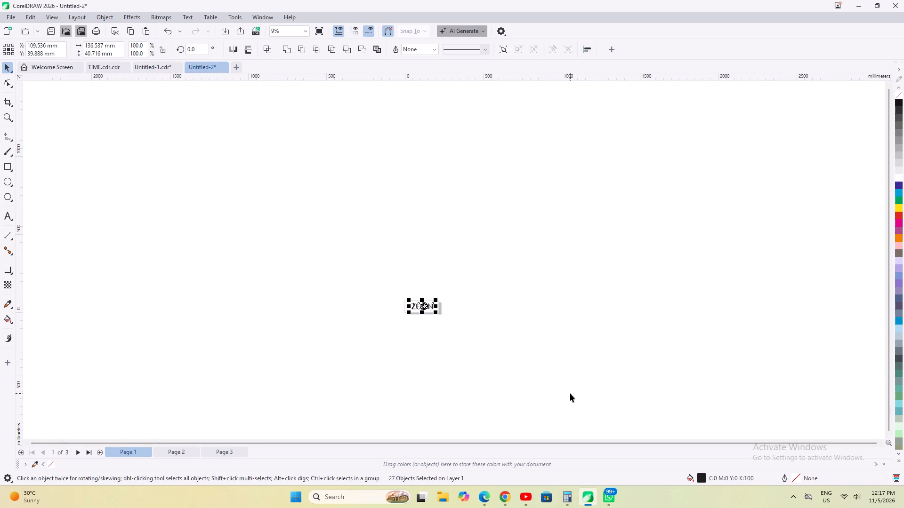
key("ctrl+c")
left_click(298, 205)
left_click(156, 74)
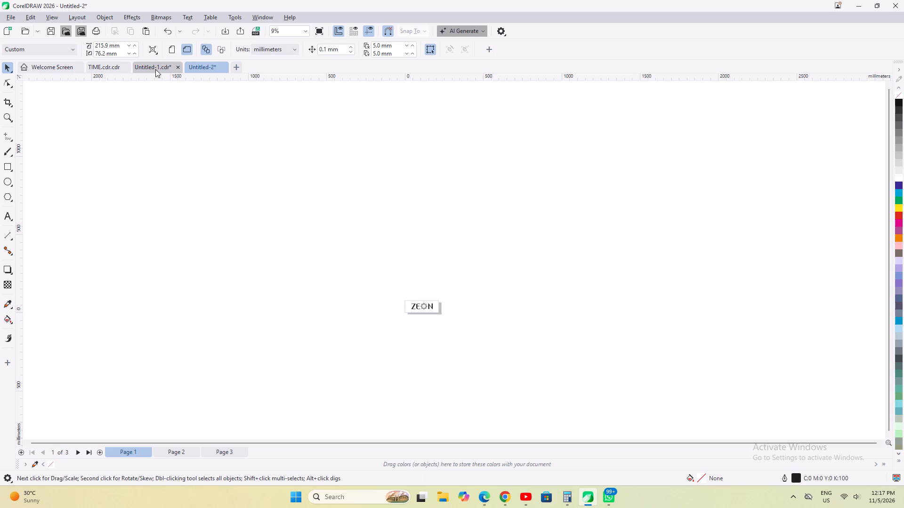
left_click(155, 69)
key("ctrl+v")
Move the pasted ZEON logo below the calendar page and shrink it proportionally to about 2.02 by 0.60 inches.
scroll(371, 232, "up", 2)
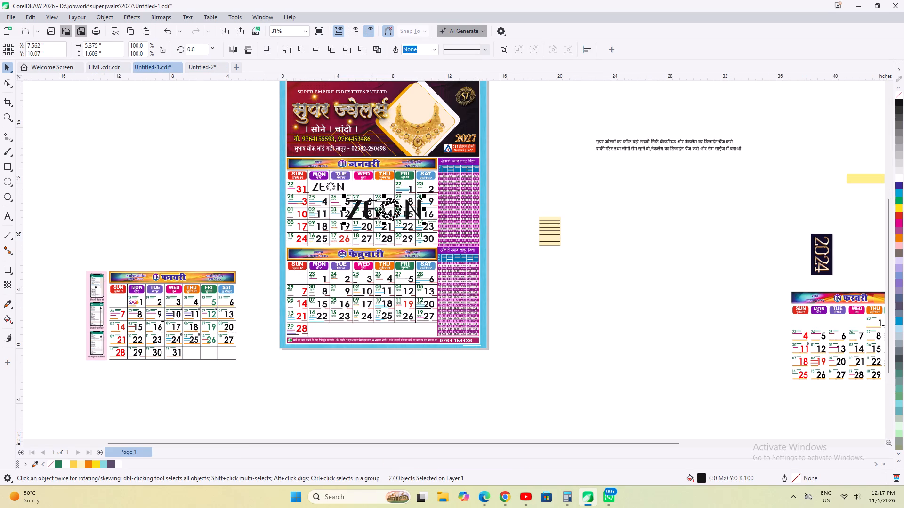
left_click_drag(385, 202, 333, 409)
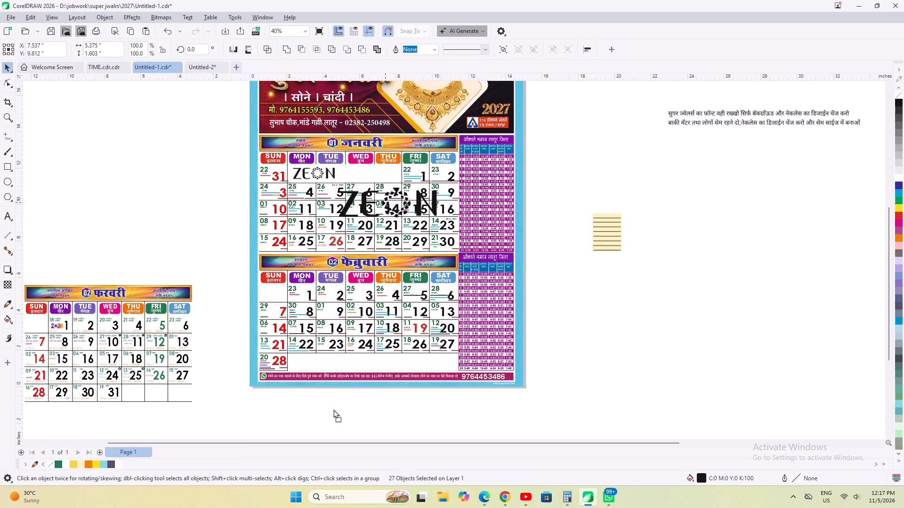
left_click_drag(333, 409, 331, 417)
scroll(330, 428, "up", 7)
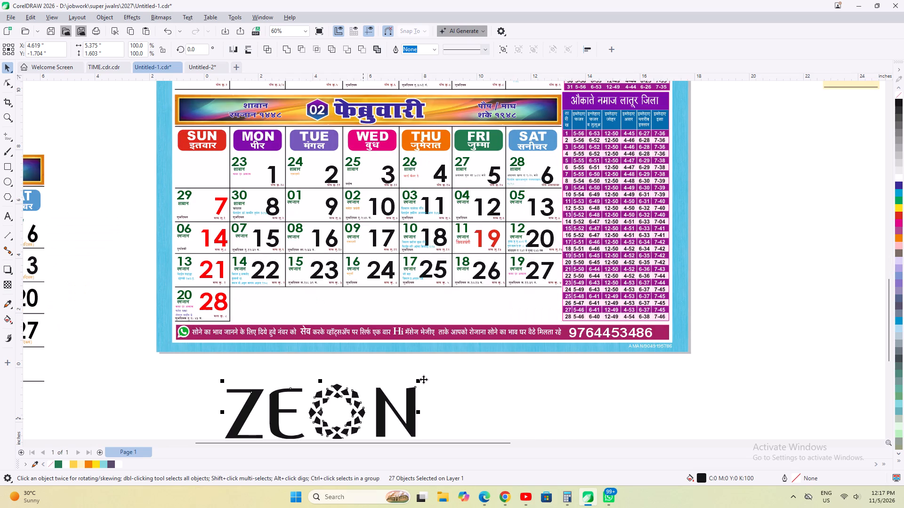
left_click_drag(437, 368, 430, 391, "shift")
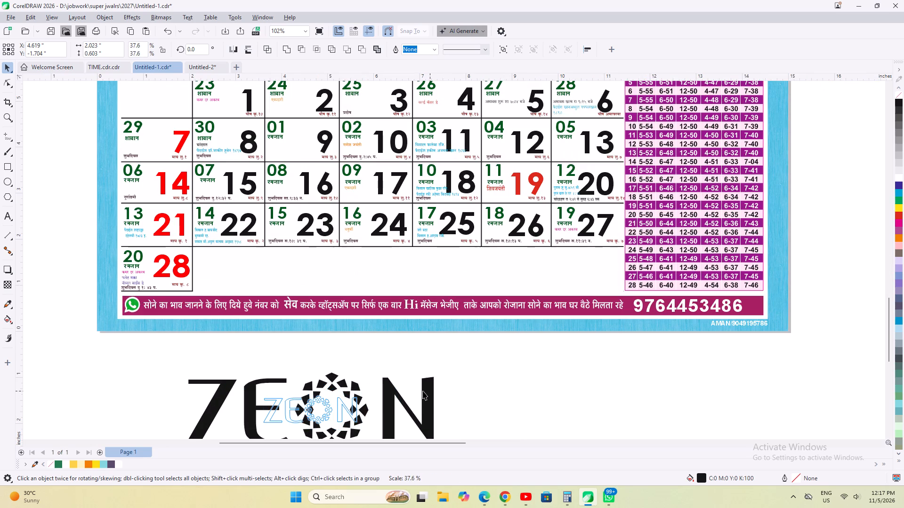
Place the ZEON logo in the white area beside February 28 and enlarge it proportionally to nearly fill the row height.
left_click_drag(310, 413, 244, 267)
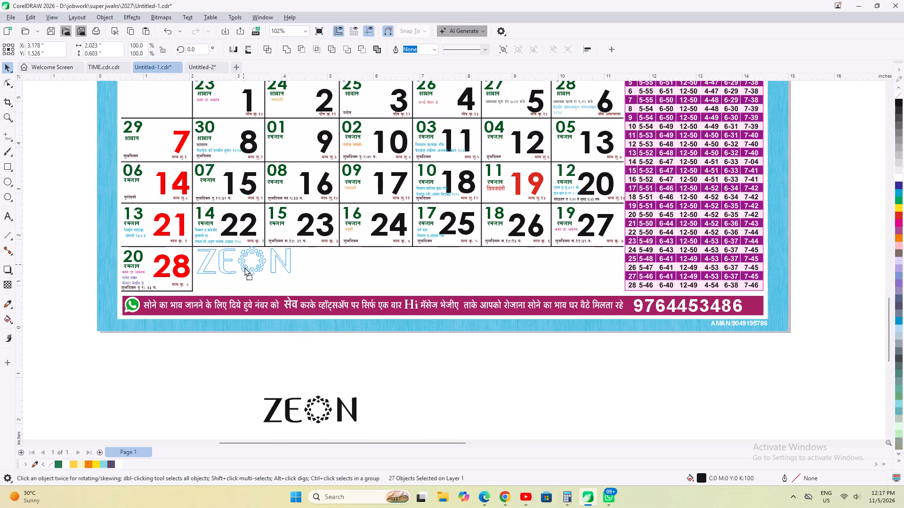
left_click_drag(244, 267, 245, 269)
scroll(264, 281, "up", 2)
left_click_drag(306, 283, 336, 294)
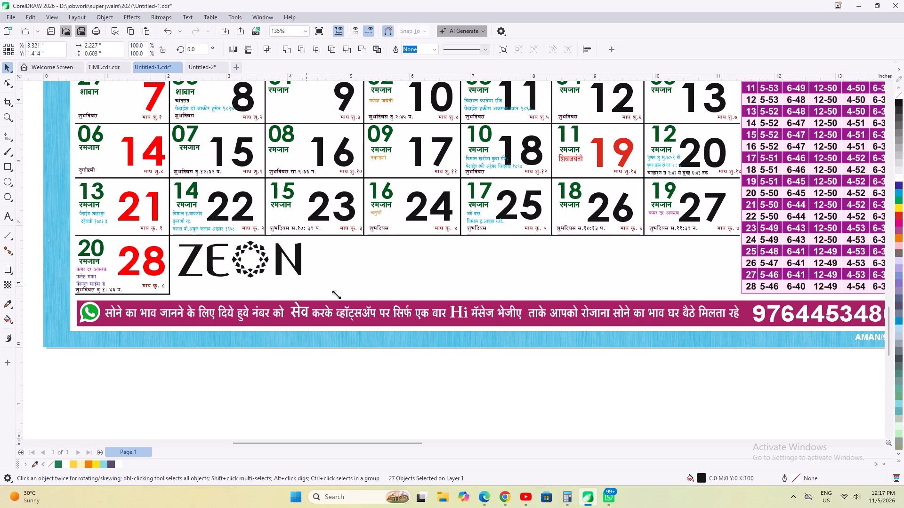
left_click_drag(336, 294, 359, 303)
left_click(312, 391)
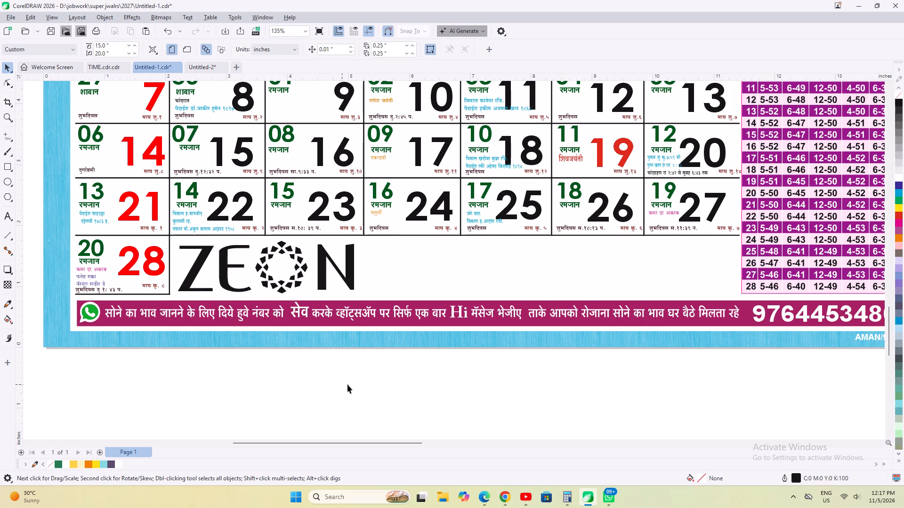
Group the whole calendar page together with the added February ZEON logo.
scroll(349, 386, "down", 4)
scroll(249, 396, "down", 4)
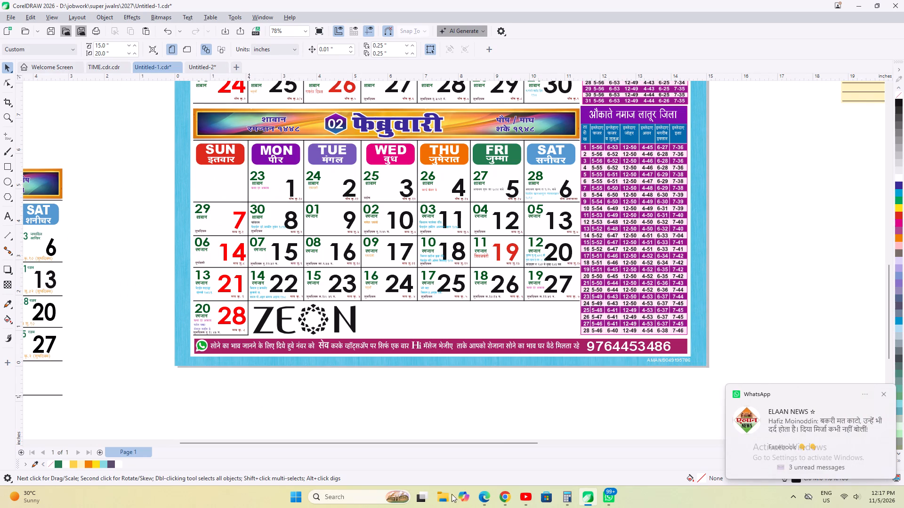
scroll(426, 385, "down", 10)
left_click(418, 390)
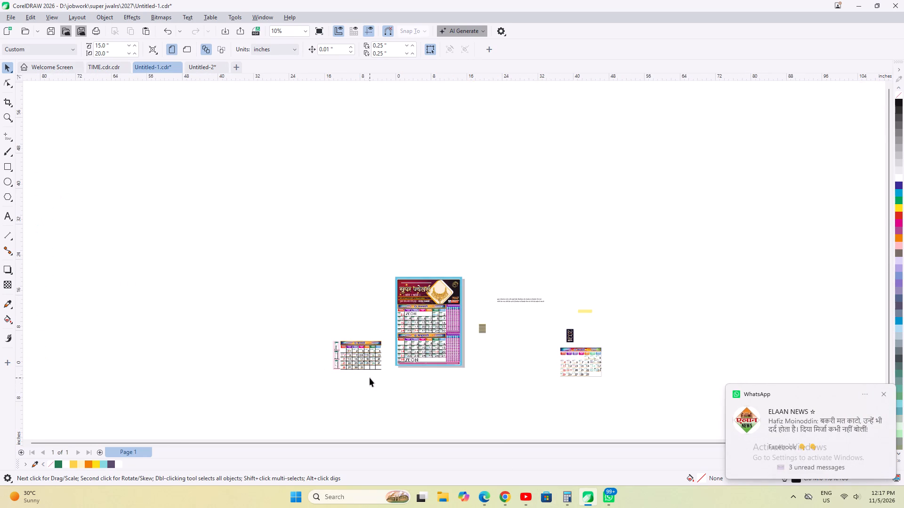
scroll(434, 391, "up", 2)
scroll(455, 323, "up", 1)
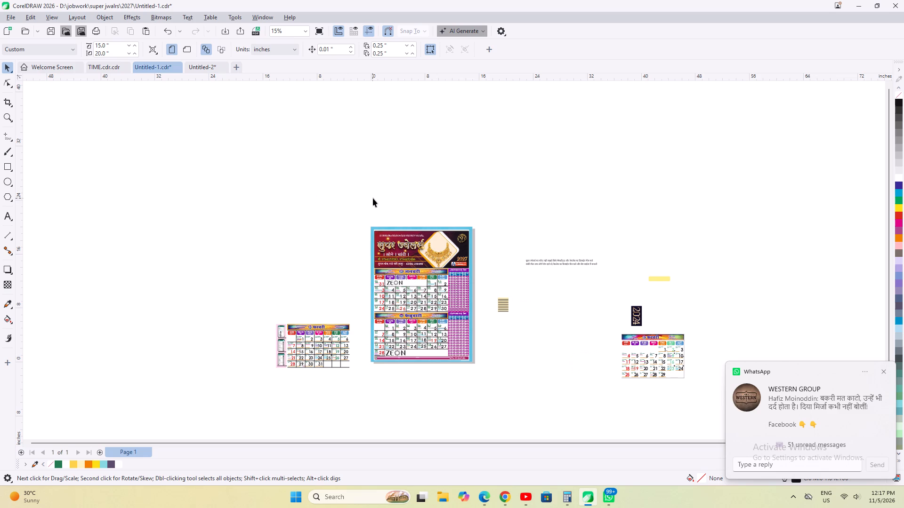
left_click_drag(349, 191, 488, 412)
key("ctrl+g")
key("ctrl+e")
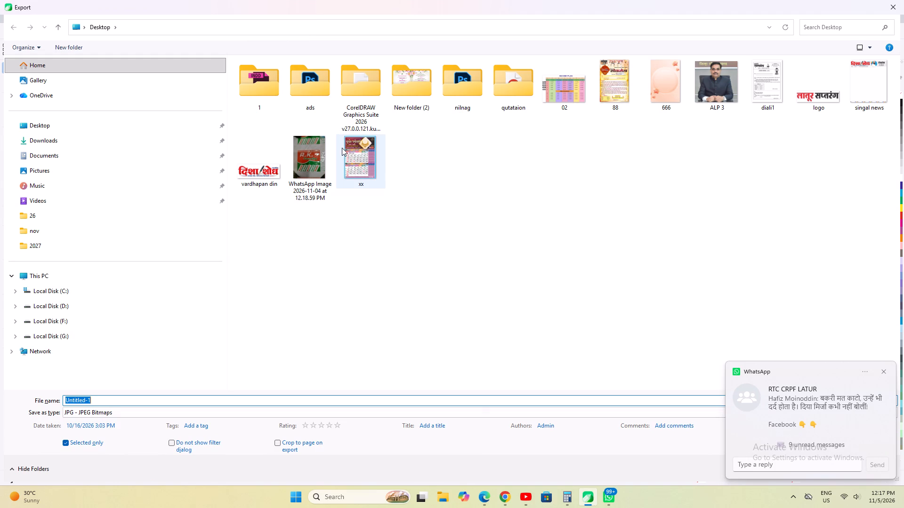
left_click(374, 175)
left_click(880, 378)
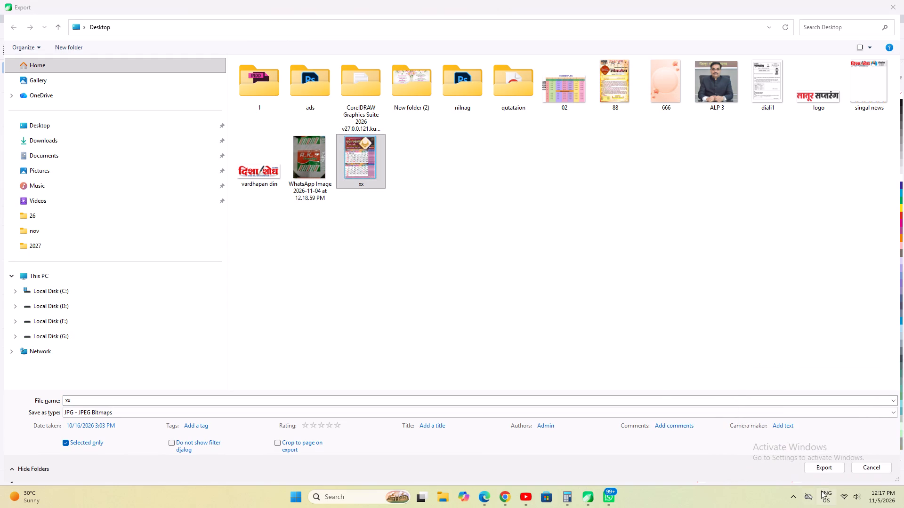
left_click(822, 467)
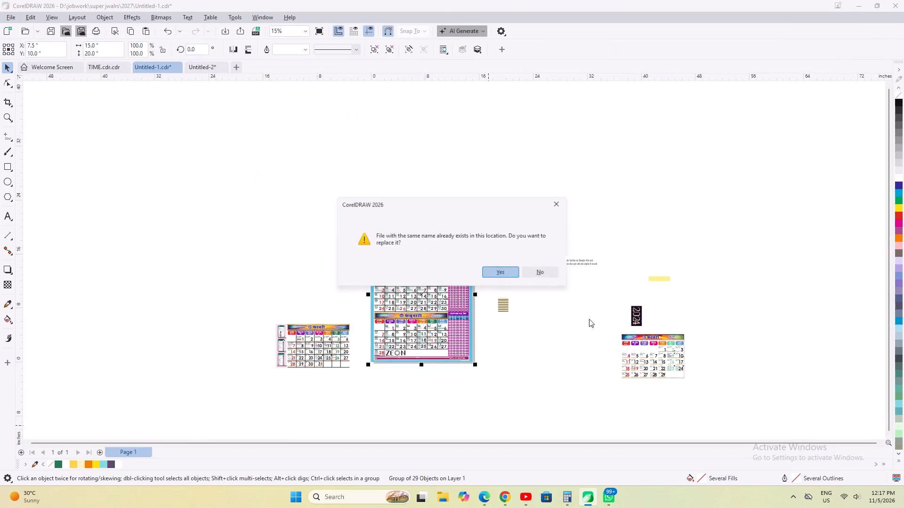
left_click(510, 275)
left_click(658, 185)
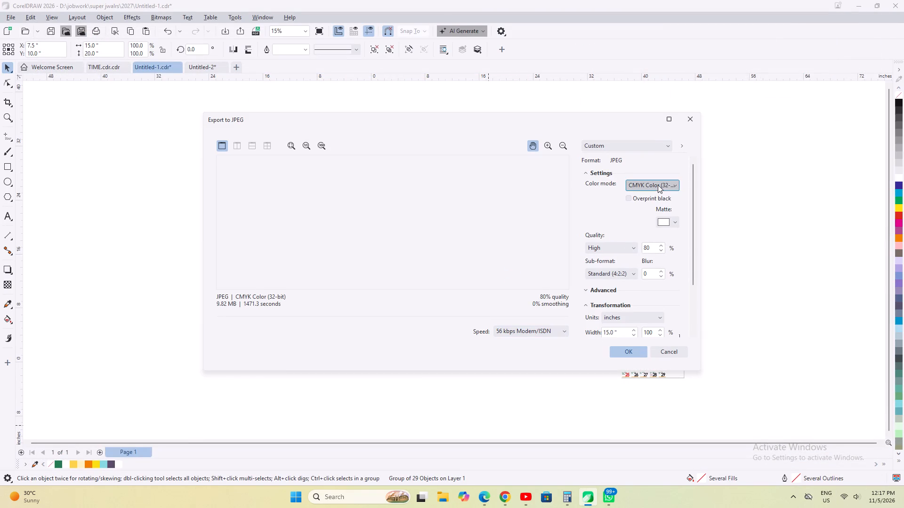
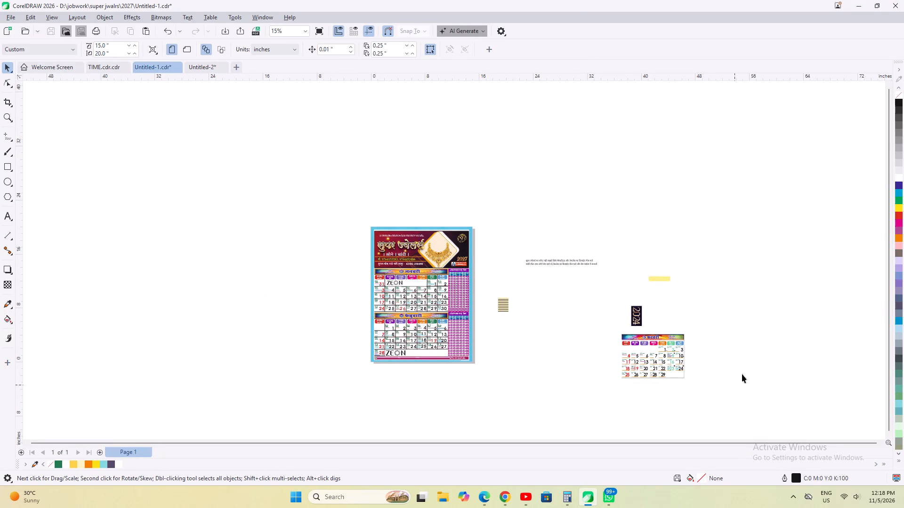
left_click_drag(791, 161, 495, 398)
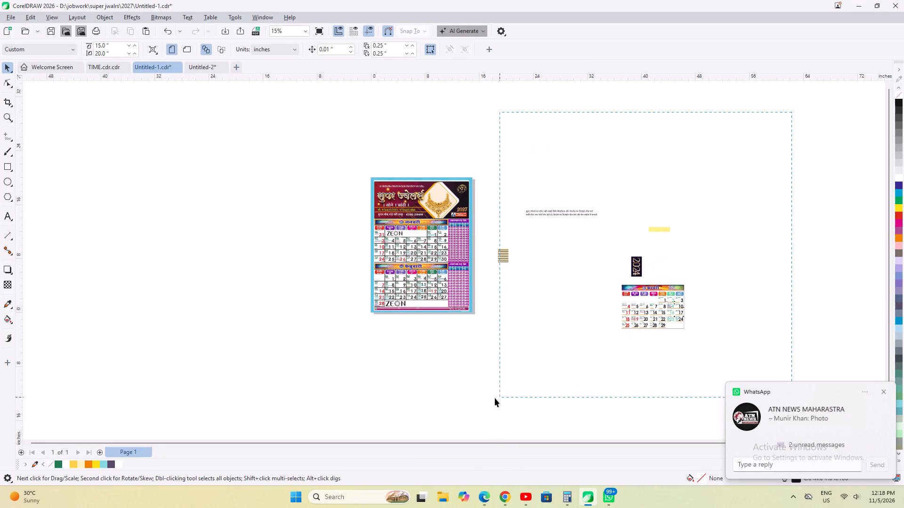
left_click_drag(495, 398, 479, 413)
key("Delete")
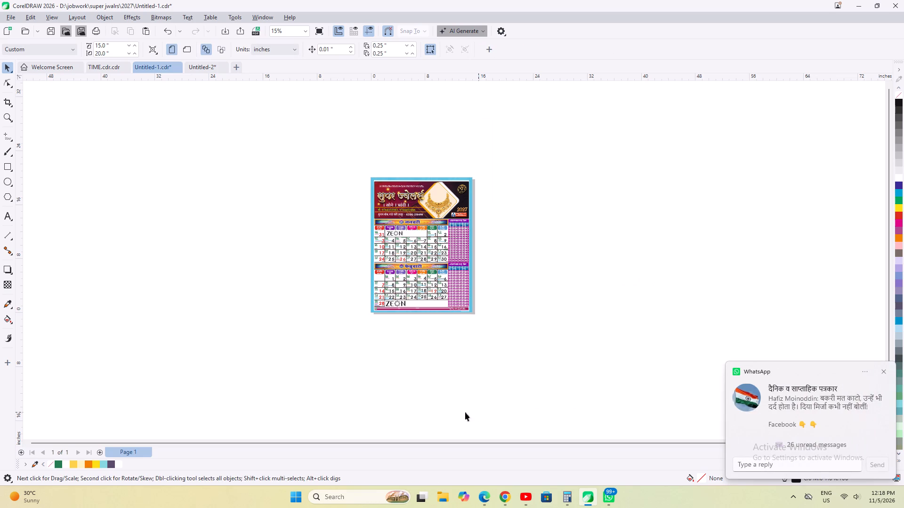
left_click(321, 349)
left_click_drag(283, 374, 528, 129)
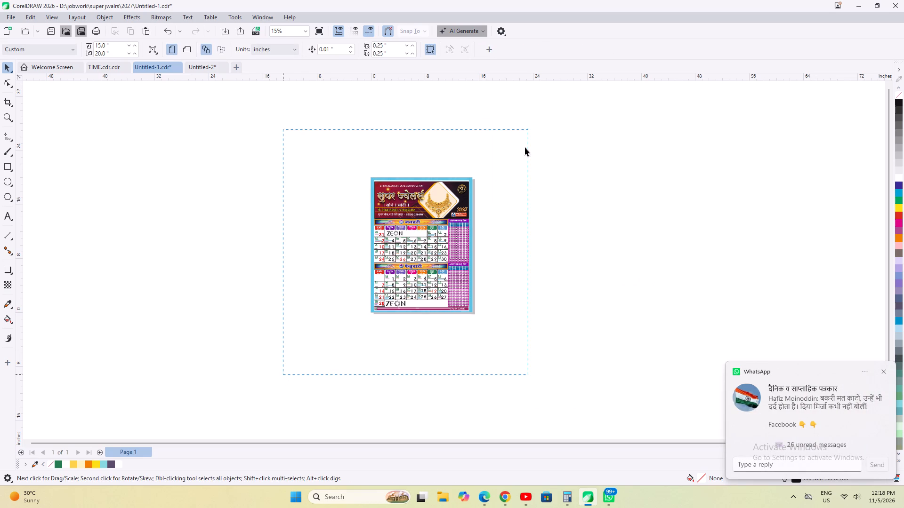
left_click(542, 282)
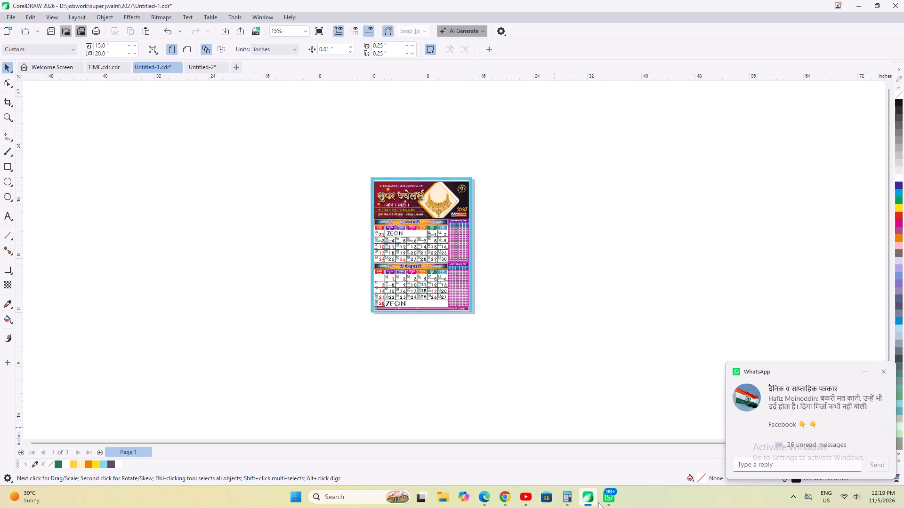
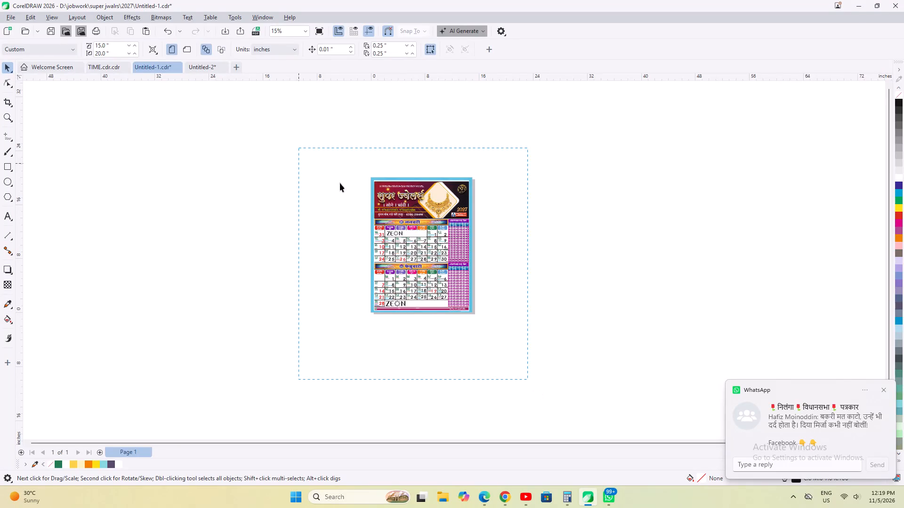
Group all the calendar artwork on the page into a single object and leave it deselected.
left_click_drag(318, 145, 521, 372)
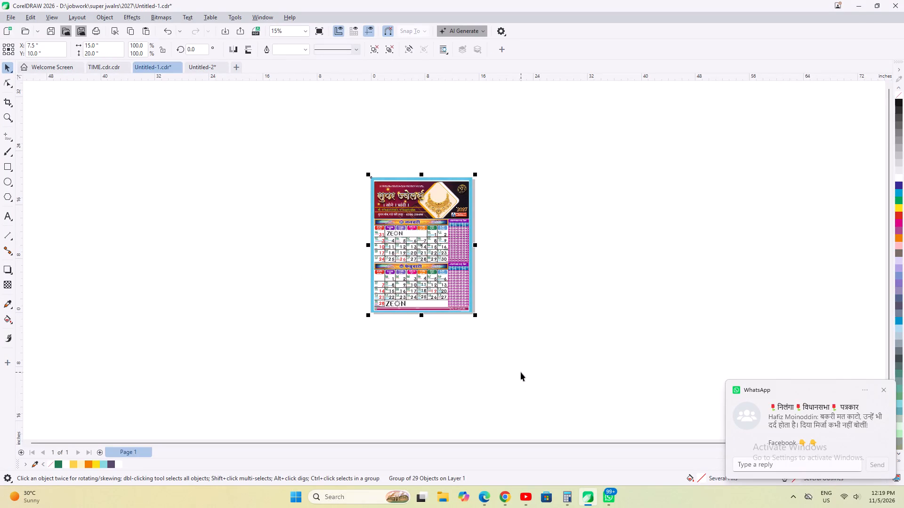
key("ctrl+g")
left_click(549, 328)
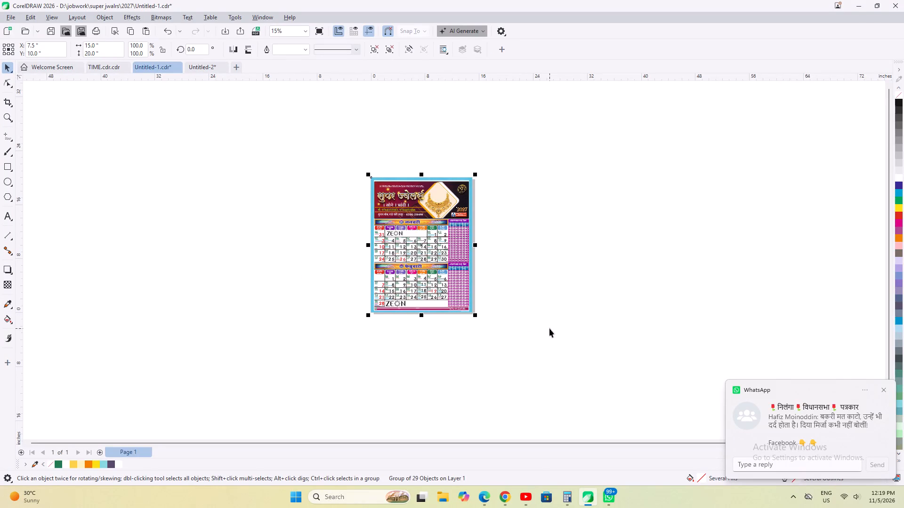
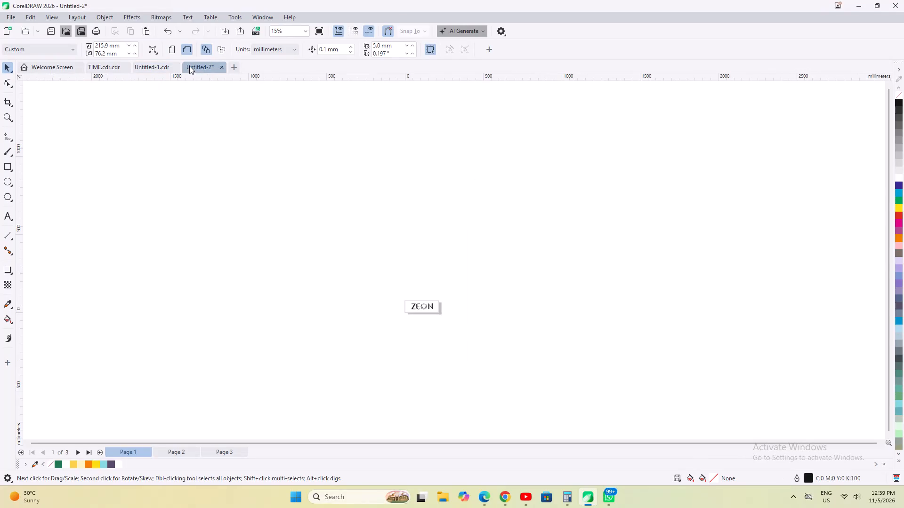
Close the Untitled-2 document without saving its changes, and close the Untitled-1.cdr calendar document.
left_click(224, 69)
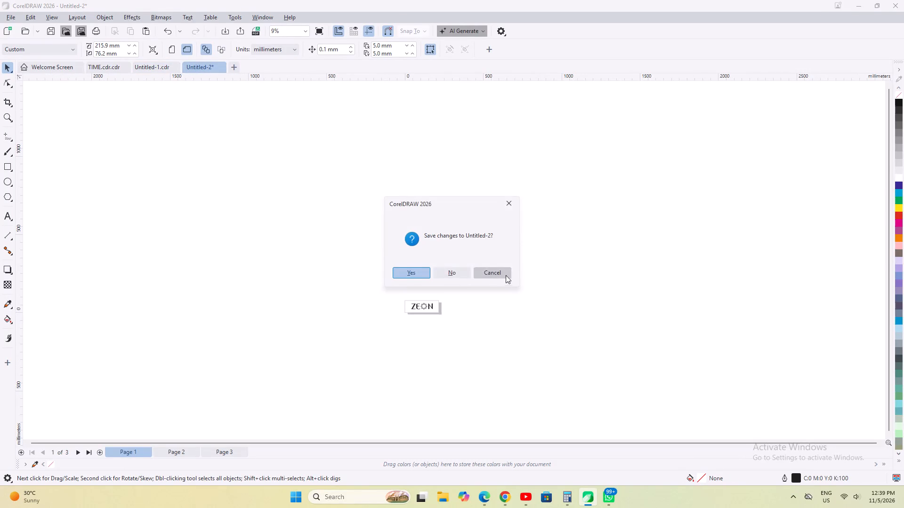
left_click(452, 273)
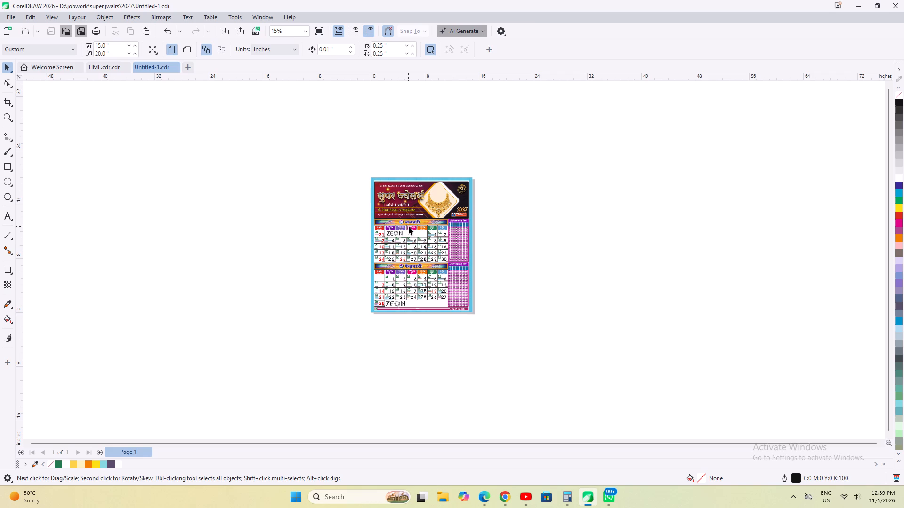
left_click(183, 286)
left_click(175, 69)
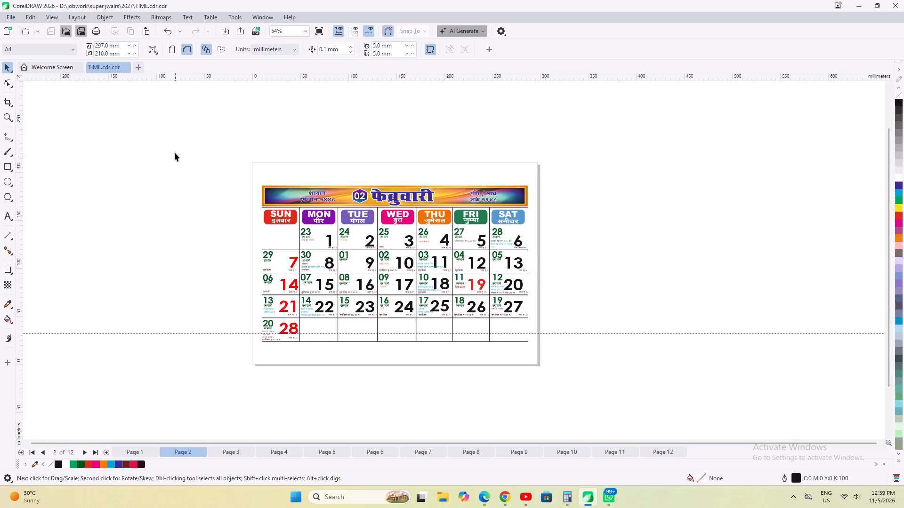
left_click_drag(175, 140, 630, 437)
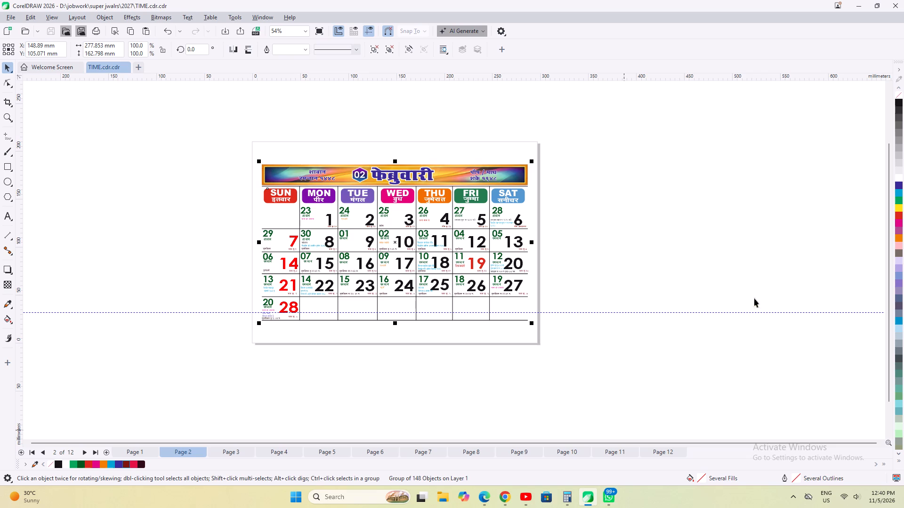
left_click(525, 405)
Start opening a drawing and look through the jobwork folder for names beginning with "ni".
left_click(26, 30)
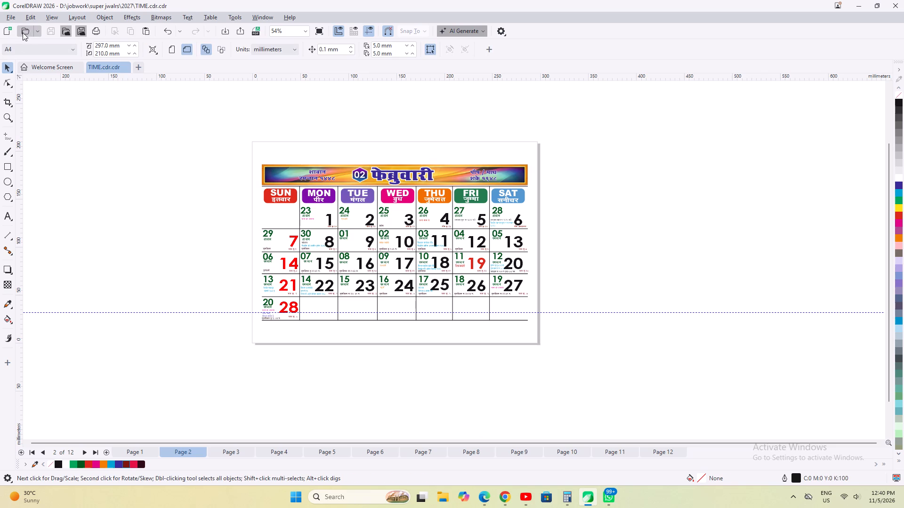
left_click(172, 24)
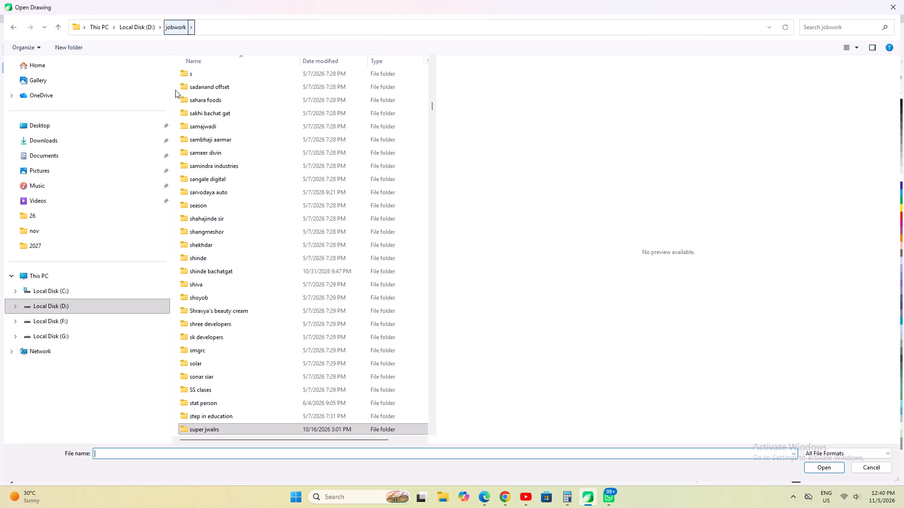
left_click(185, 161)
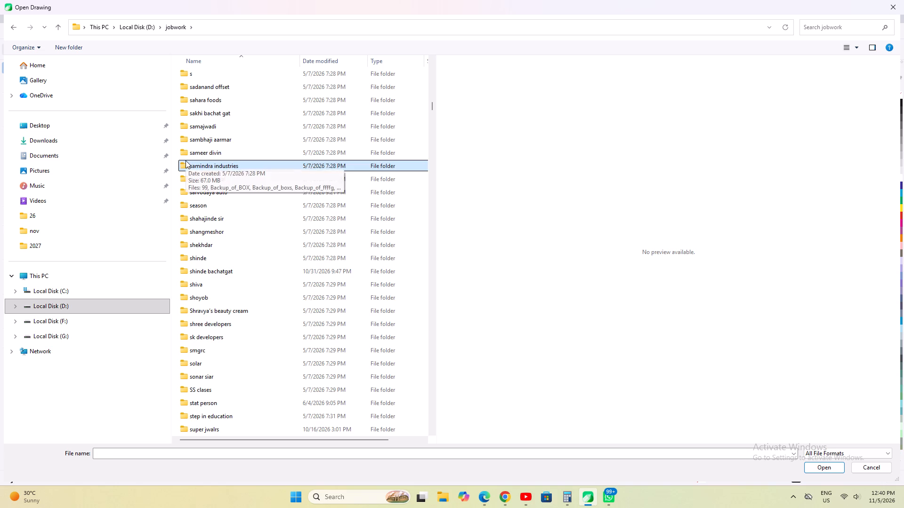
key("n")
key("i")
key("Down")
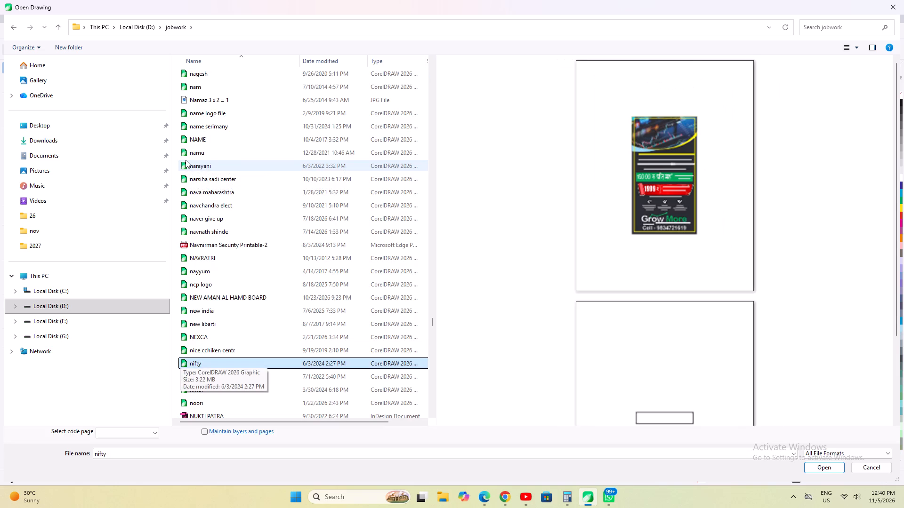
type("NI")
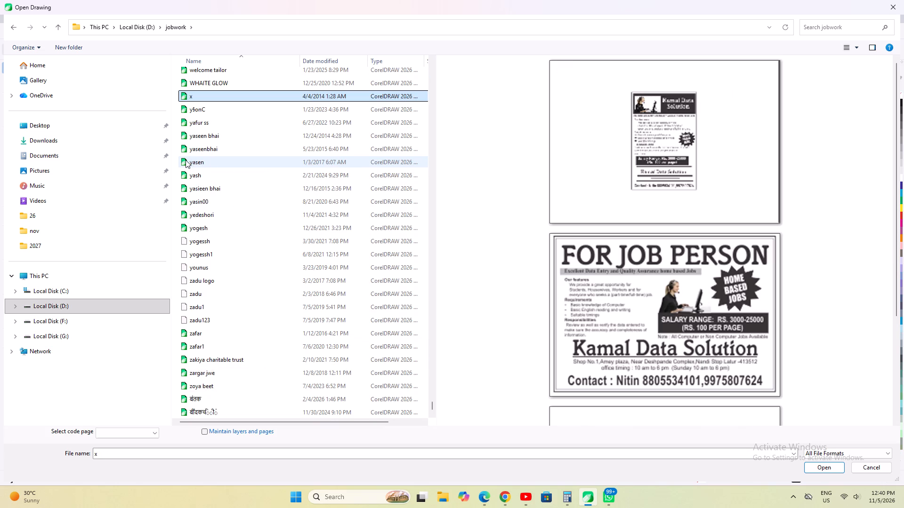
scroll(217, 175, "up", 4)
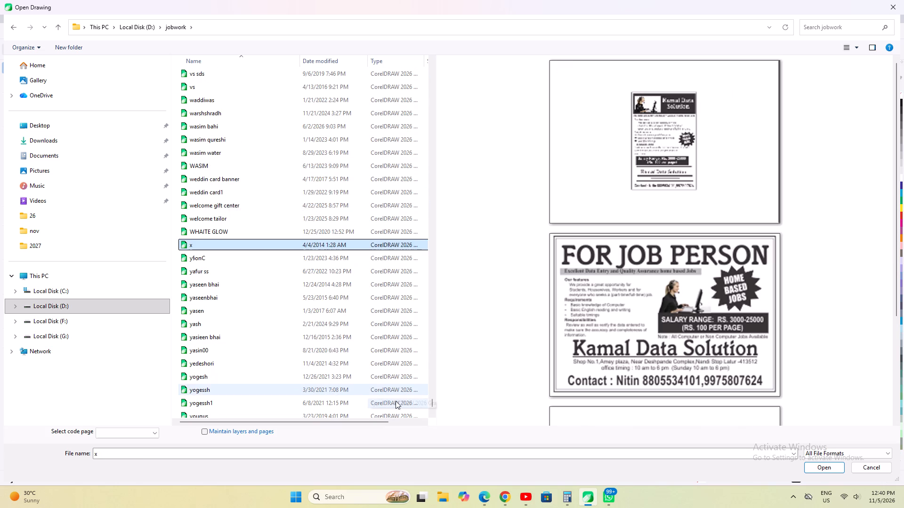
left_click_drag(432, 404, 437, 56)
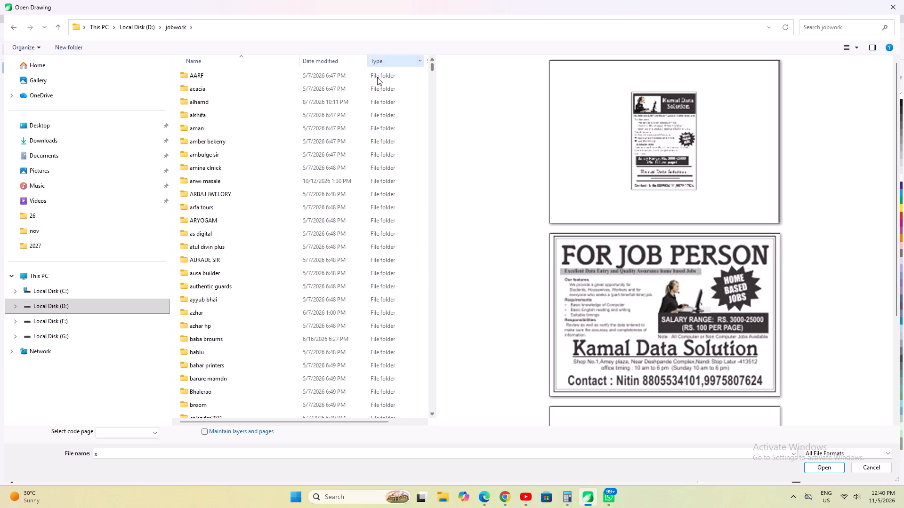
left_click(256, 140)
Open the drawing diwali books1 from the 2026 subfolder of nilanga majha, inside the paper job folder on drive D.
left_click(134, 30)
left_click(224, 251)
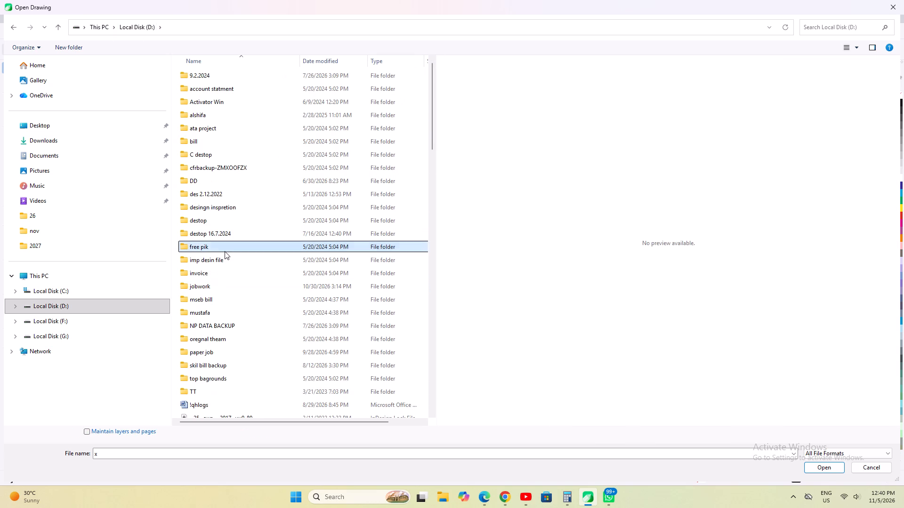
double_click(207, 349)
left_click(216, 200)
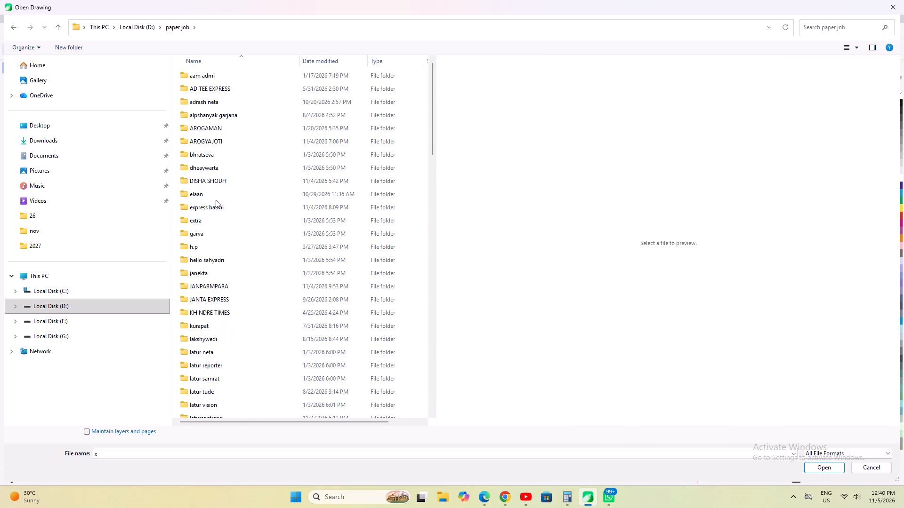
left_click(216, 202)
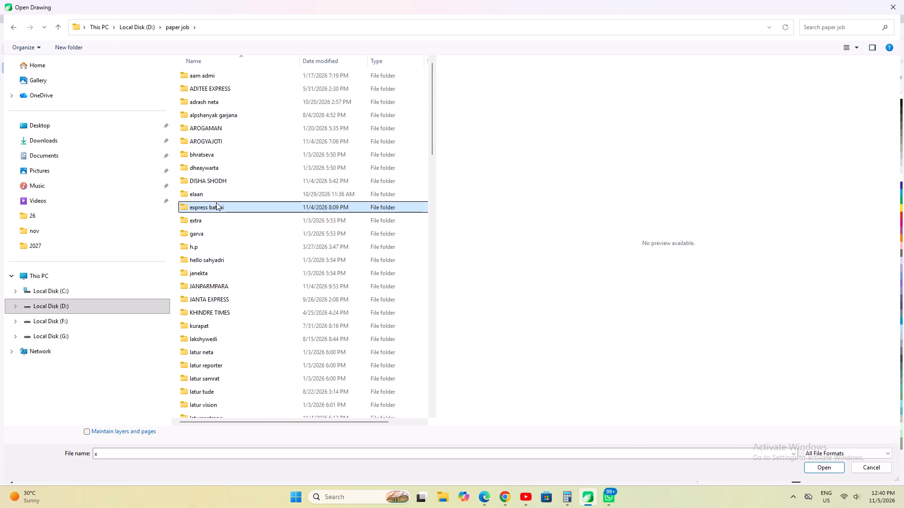
type("NI")
type("nil")
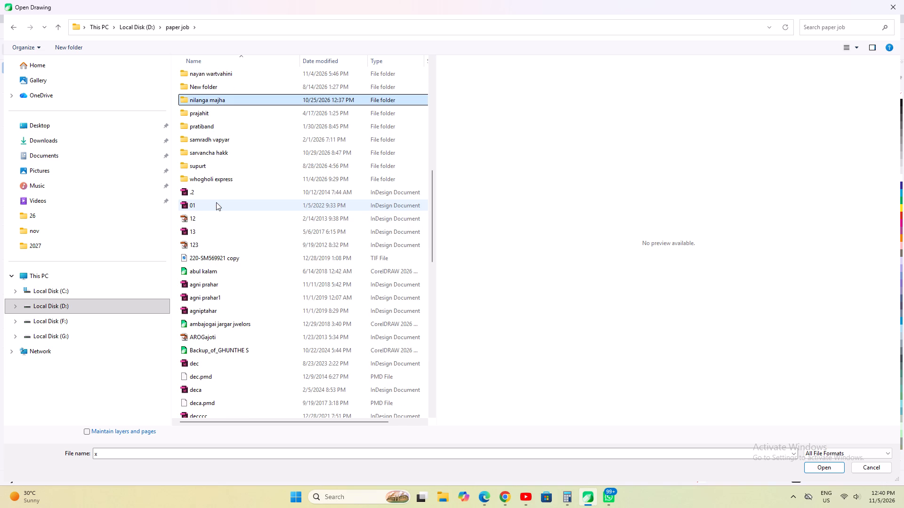
key("Return")
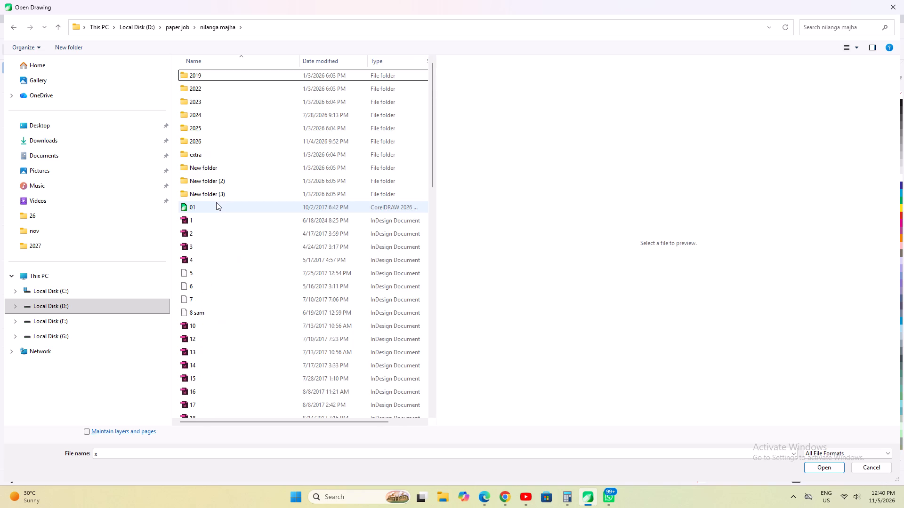
double_click(230, 141)
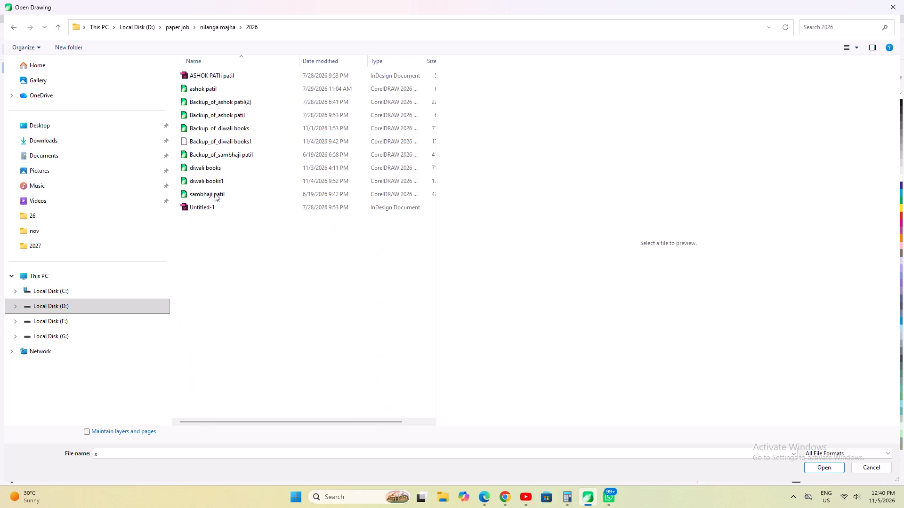
left_click(215, 193)
key("Up")
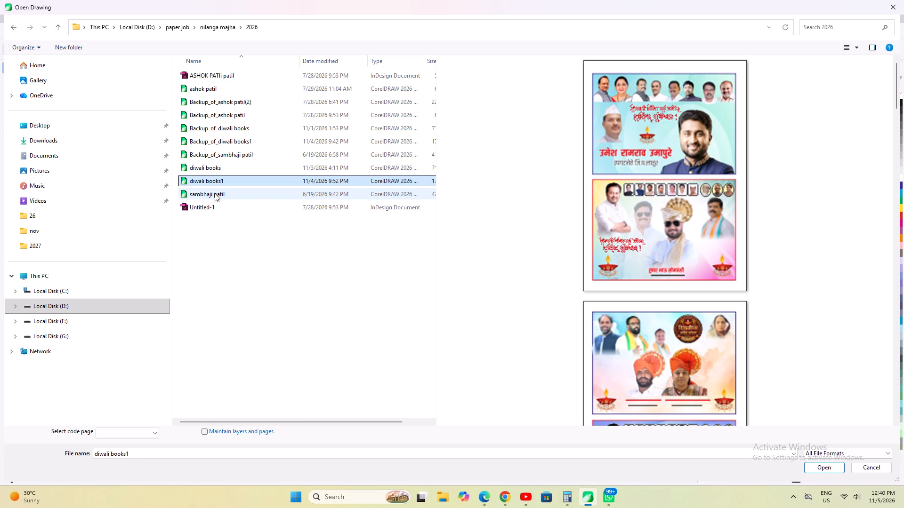
key("Up")
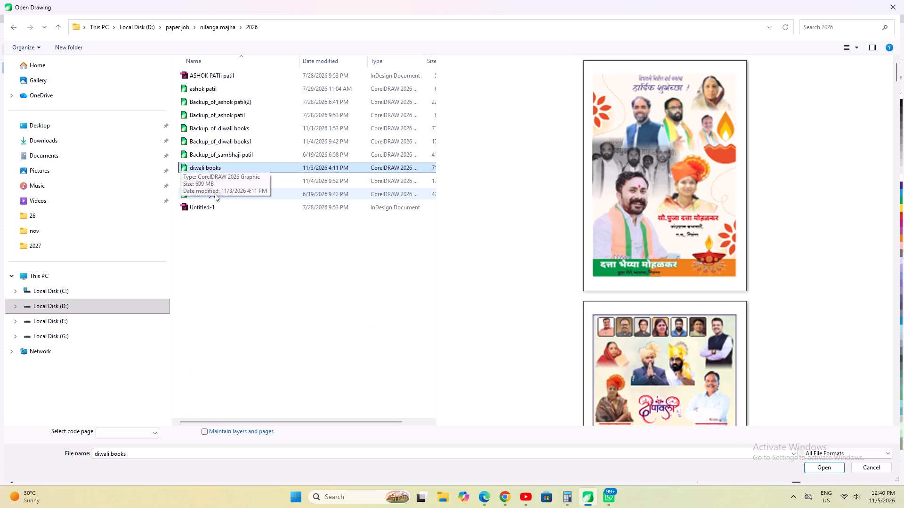
key("Down")
key("Return")
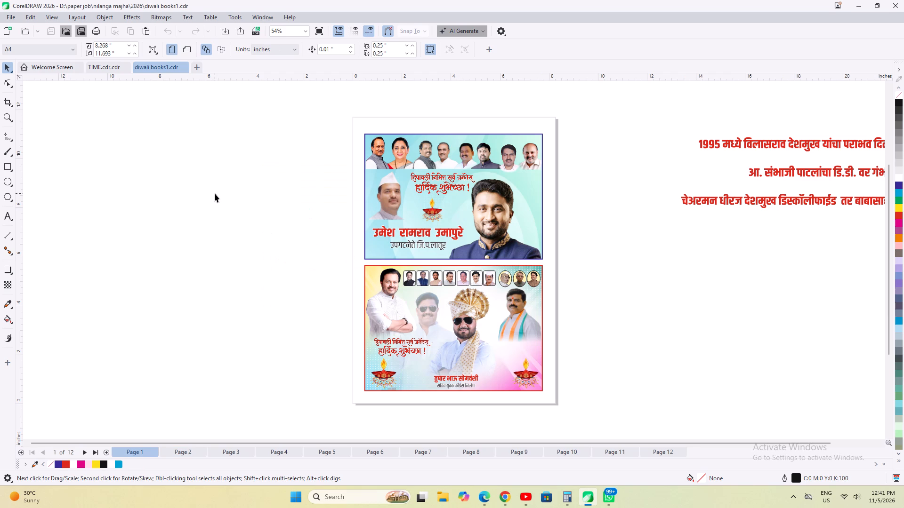
Page forward through the Diwali greeting advertisements to page 7.
key("Page_Down")
key("Page_Down")
key("Page_Down")
key("Page_Down")
key("Page_Down")
key("Page_Down")
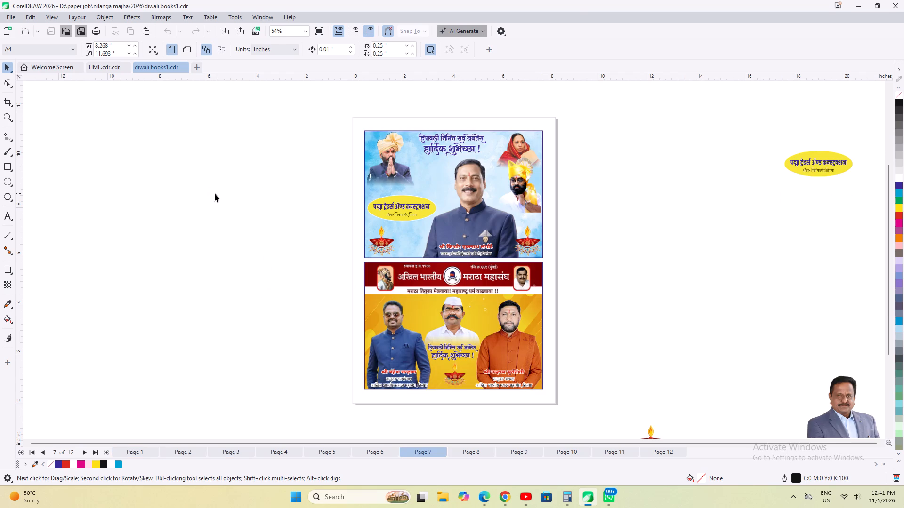
Show the hidden system tray icons.
left_click(790, 504)
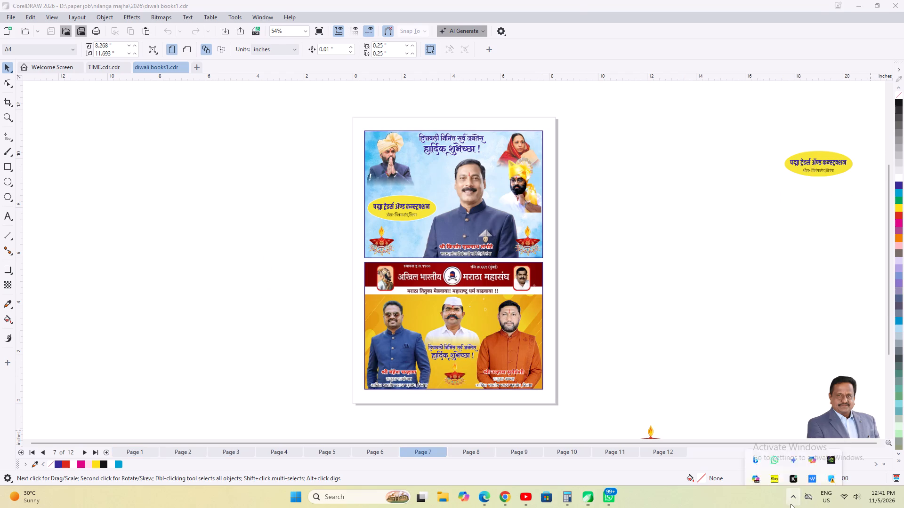
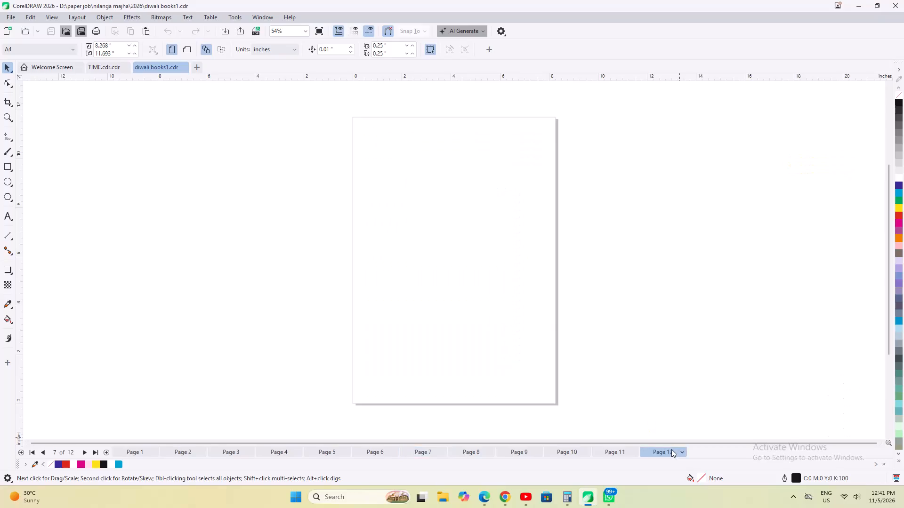
Look back over the greeting advertisements on pages 10 and 11 of diwali books1 and return to page 12.
left_click(613, 444)
left_click(612, 451)
left_click(571, 452)
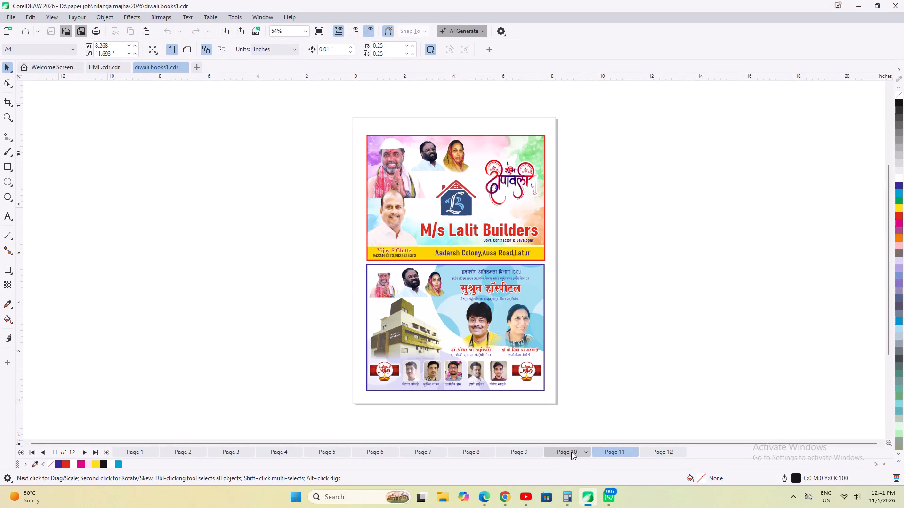
left_click(592, 451)
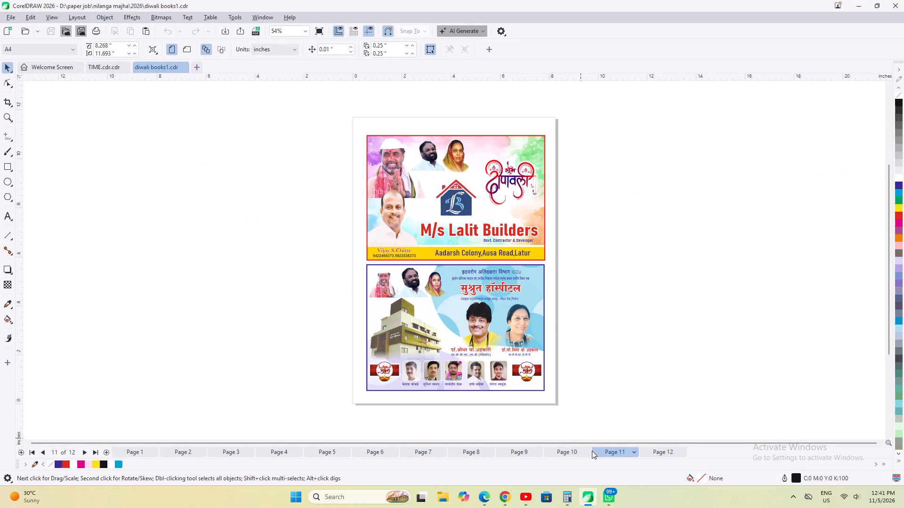
left_click(567, 448)
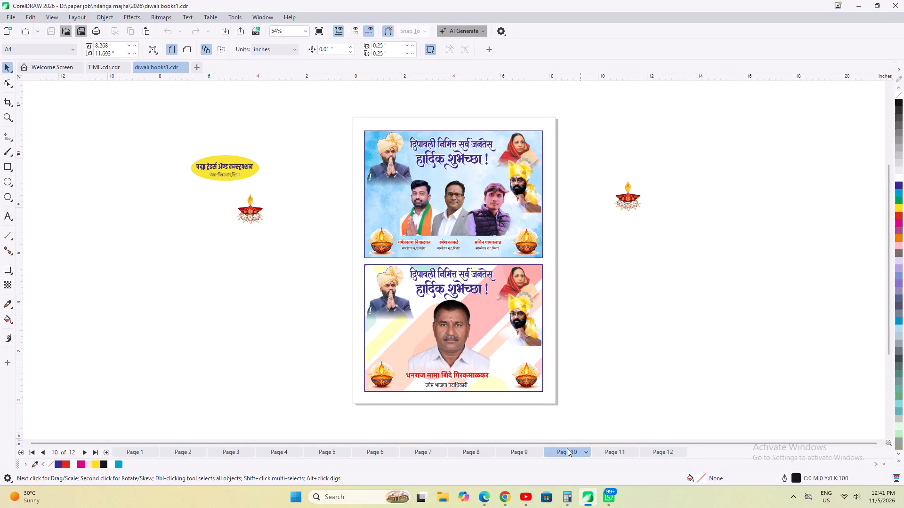
left_click(638, 287)
left_click(614, 454)
left_click(669, 453)
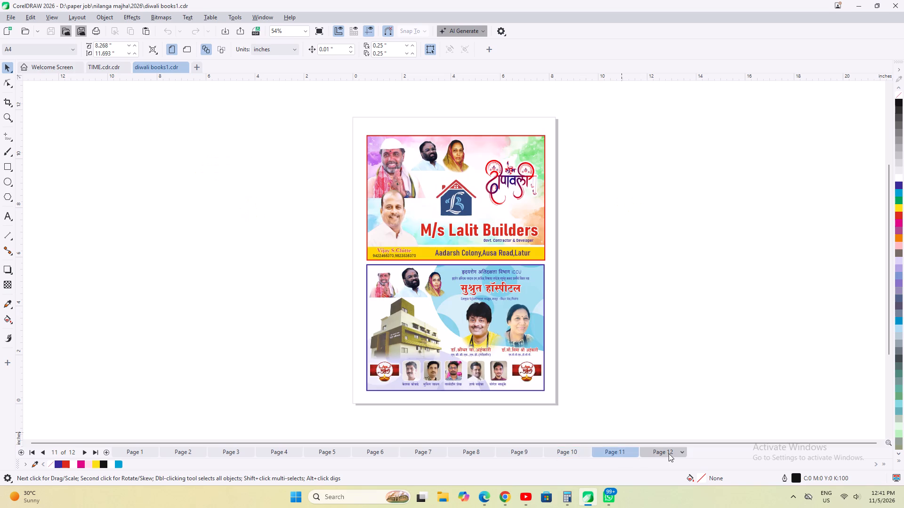
left_click(613, 453)
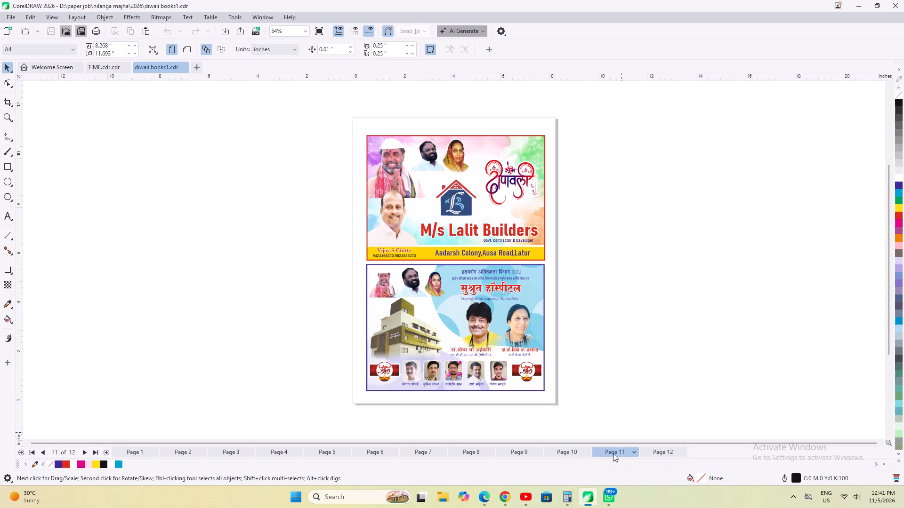
left_click(656, 454)
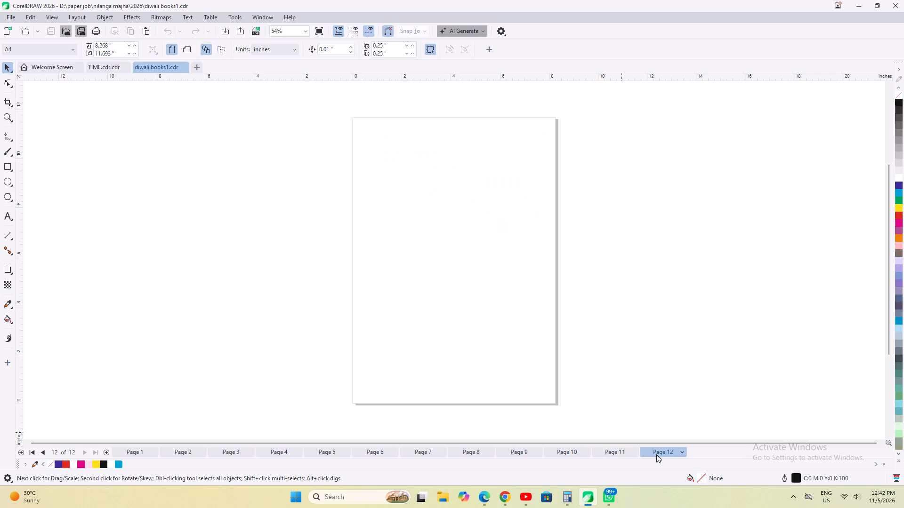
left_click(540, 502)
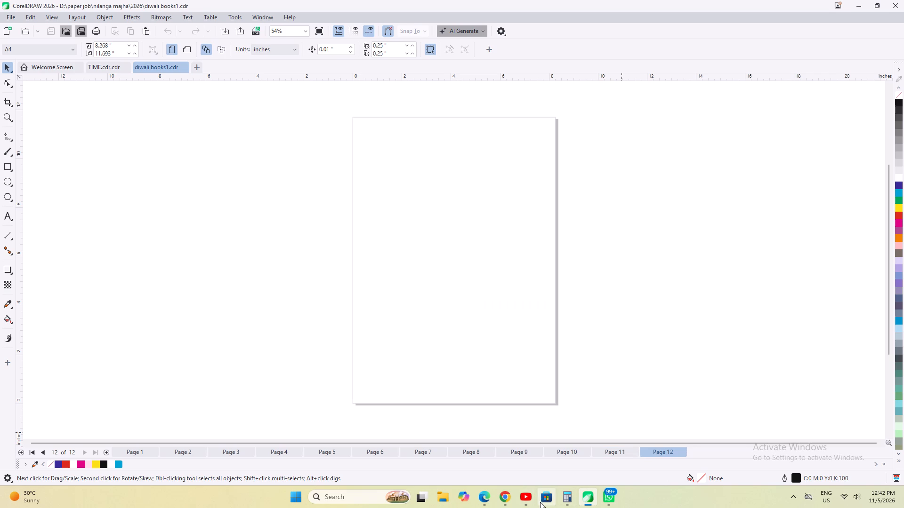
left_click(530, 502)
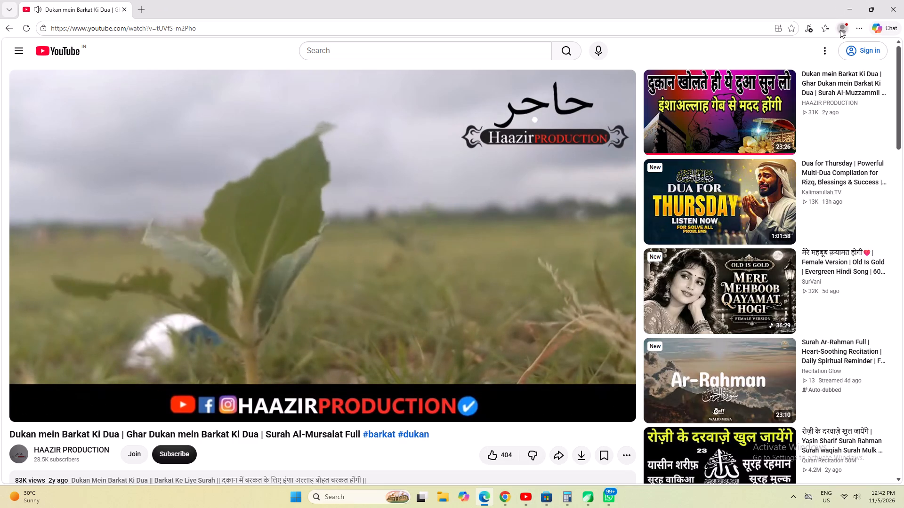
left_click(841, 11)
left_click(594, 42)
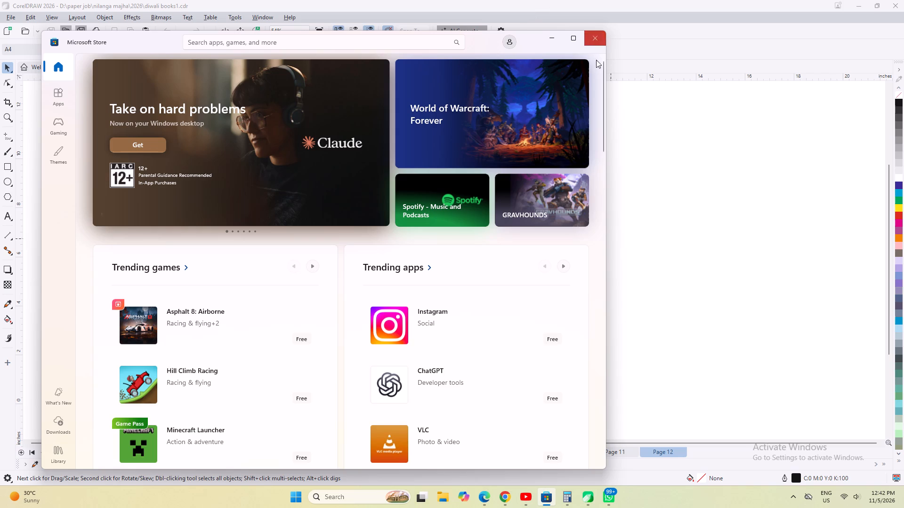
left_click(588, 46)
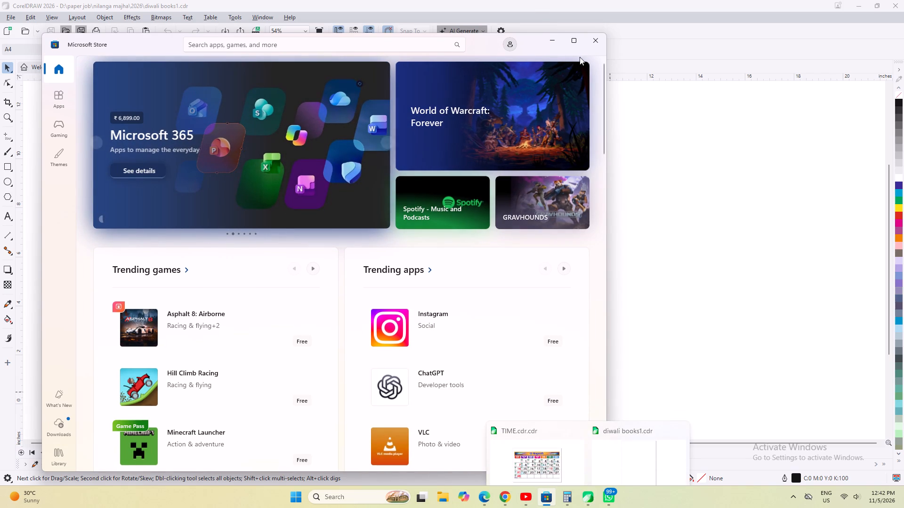
Close the Microsoft Store window.
left_click(595, 42)
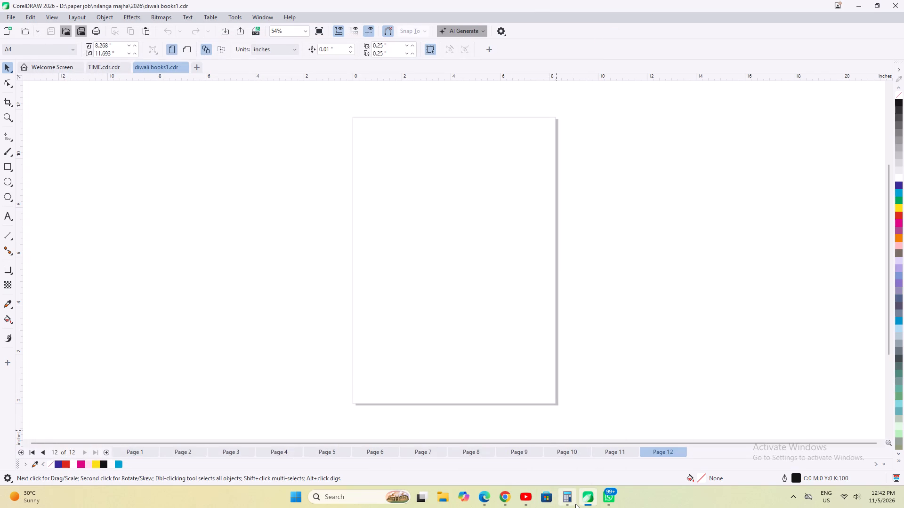
Minimize CorelDRAW and launch Photoshop.
left_click(584, 504)
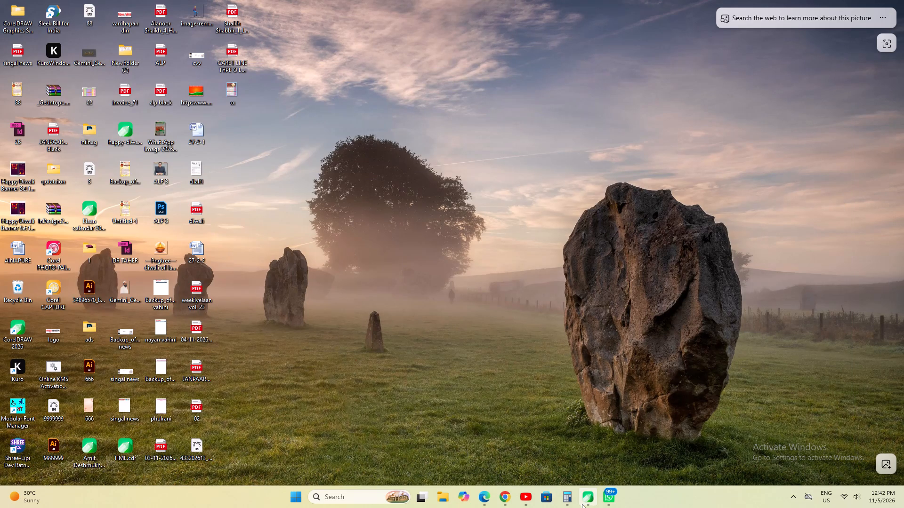
left_click(297, 501)
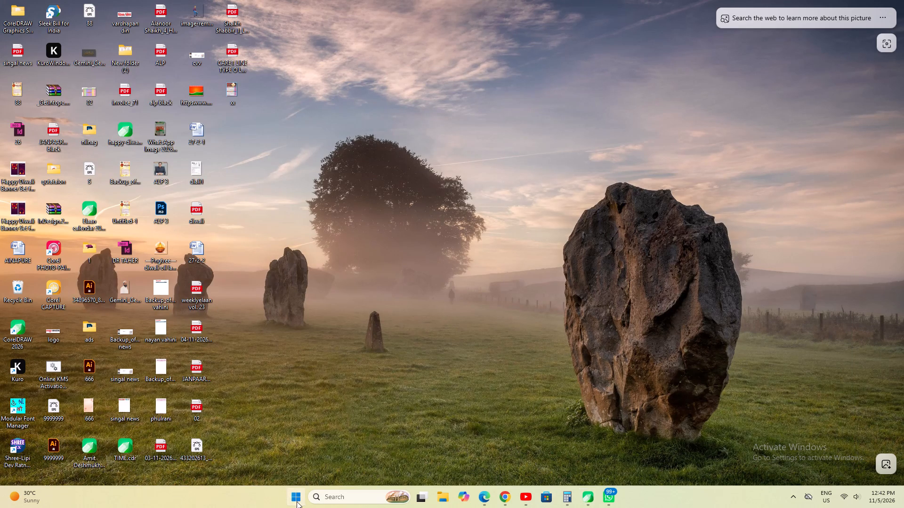